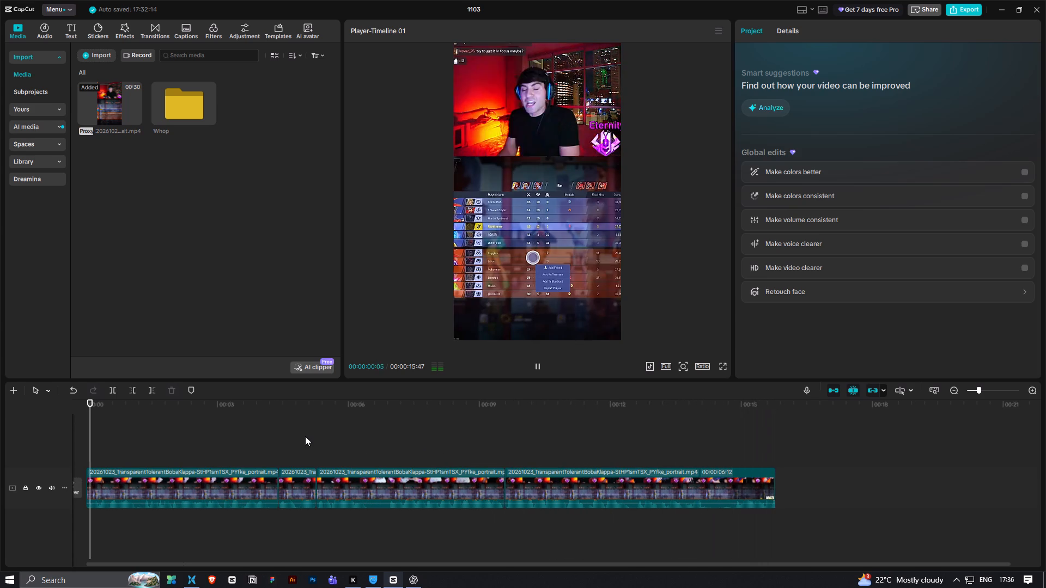
pyautogui.press('space')
# Play the opening to find the cut point and split the first clip at 00:00:01:20.
pyautogui.keyDown('ctrl'); pyautogui.scroll(8, 209, 433); pyautogui.keyUp('ctrl')
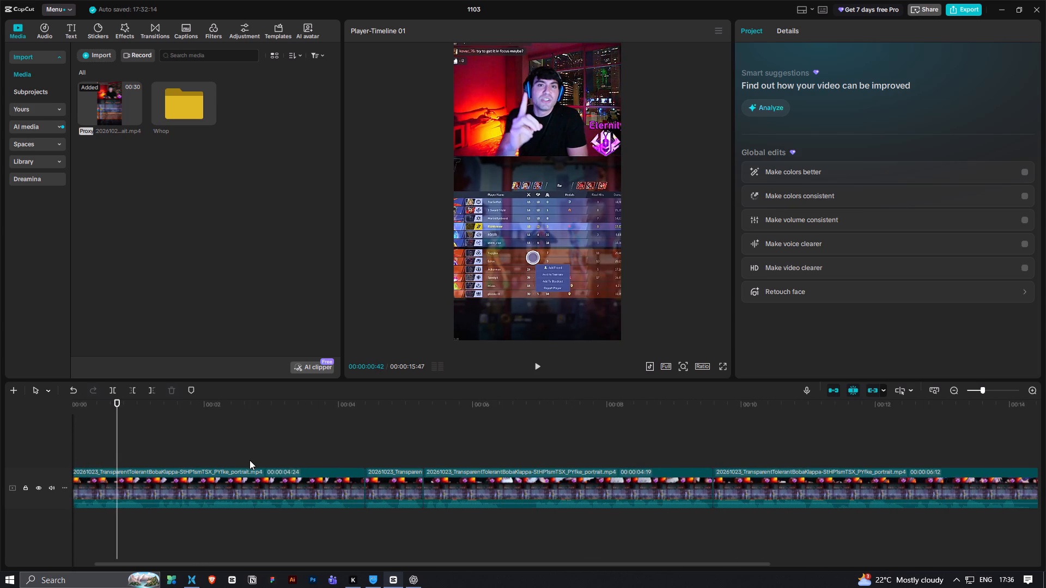
pyautogui.scroll(2, 154, 446)
pyautogui.moveTo(145, 418); pyautogui.dragTo(92, 418)
pyautogui.keyDown('ctrl'); pyautogui.scroll(5, 121, 427); pyautogui.keyUp('ctrl')
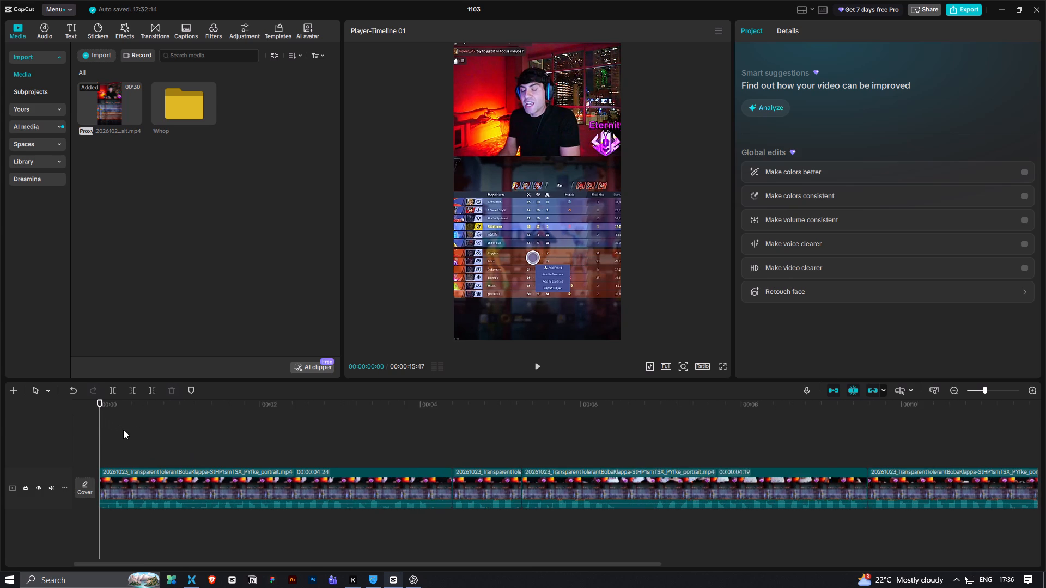
pyautogui.keyDown('ctrl'); pyautogui.scroll(2, 123, 430); pyautogui.keyUp('ctrl')
pyautogui.press('space')
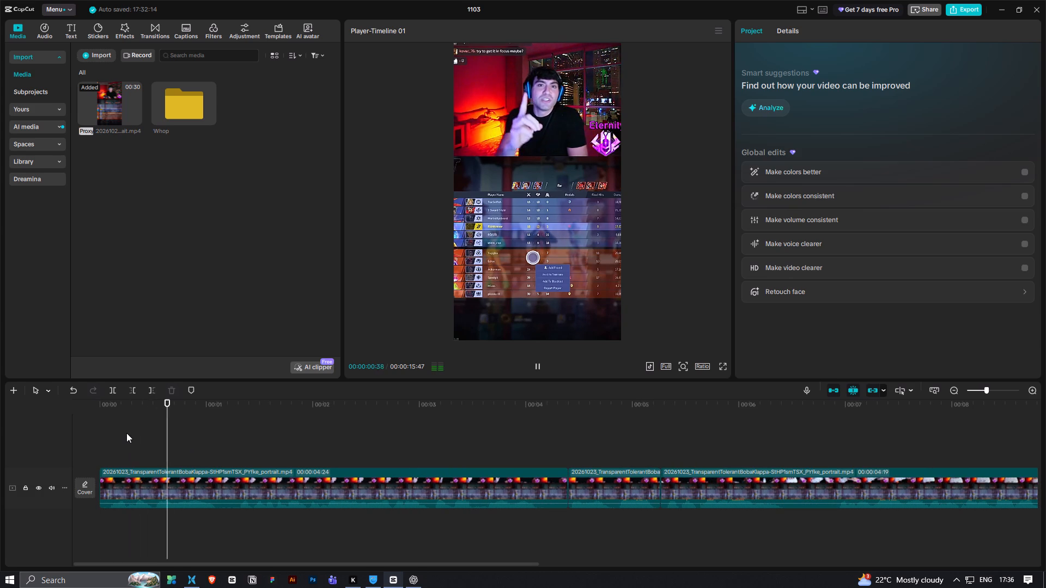
pyautogui.press('space')
pyautogui.press('space')
pyautogui.press('space')
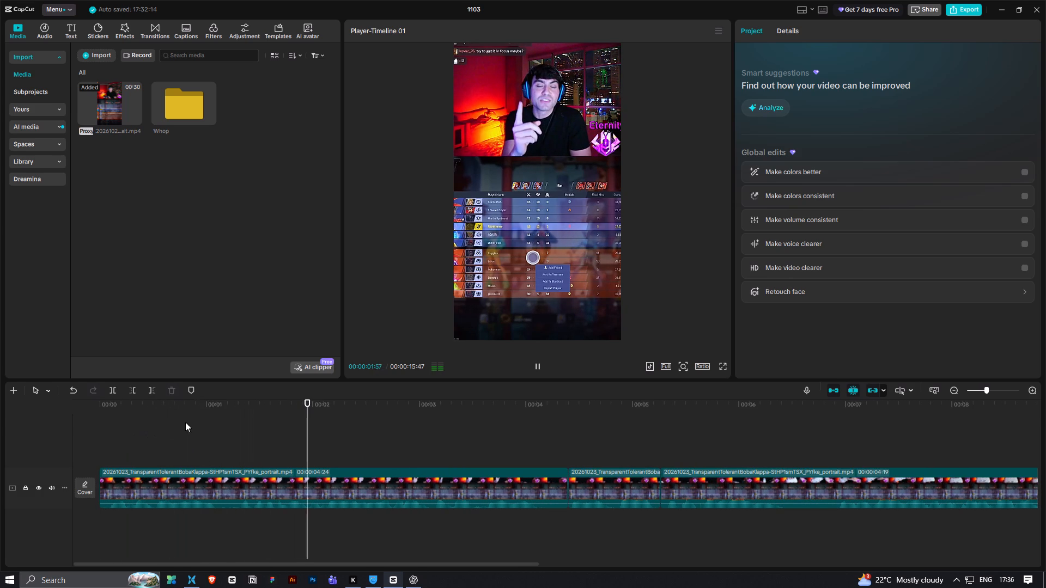
pyautogui.keyDown('ctrl'); pyautogui.scroll(4, 245, 452); pyautogui.keyUp('ctrl')
pyautogui.moveTo(230, 401); pyautogui.dragTo(211, 426)
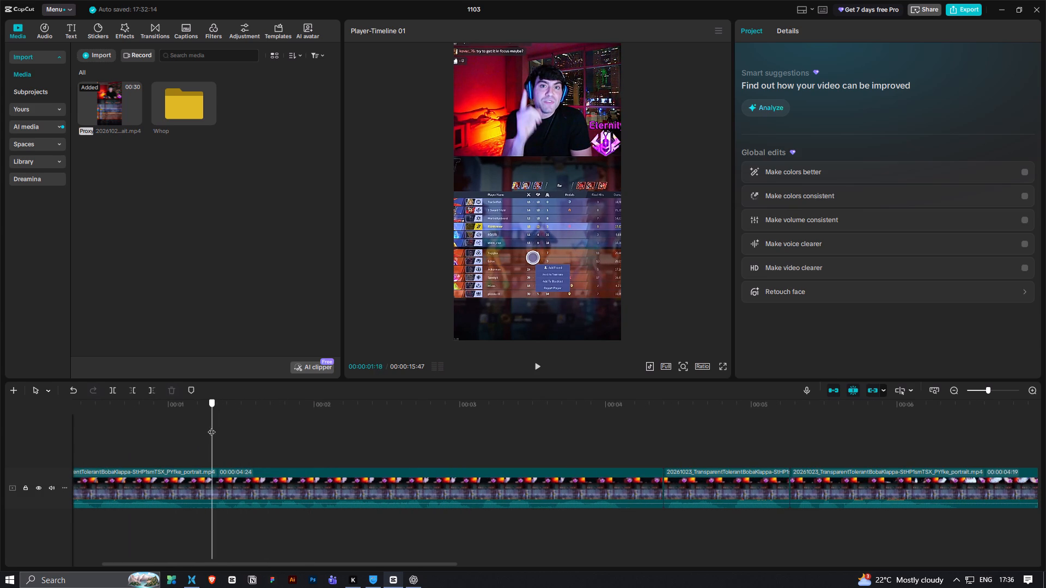
pyautogui.moveTo(211, 426); pyautogui.dragTo(216, 427)
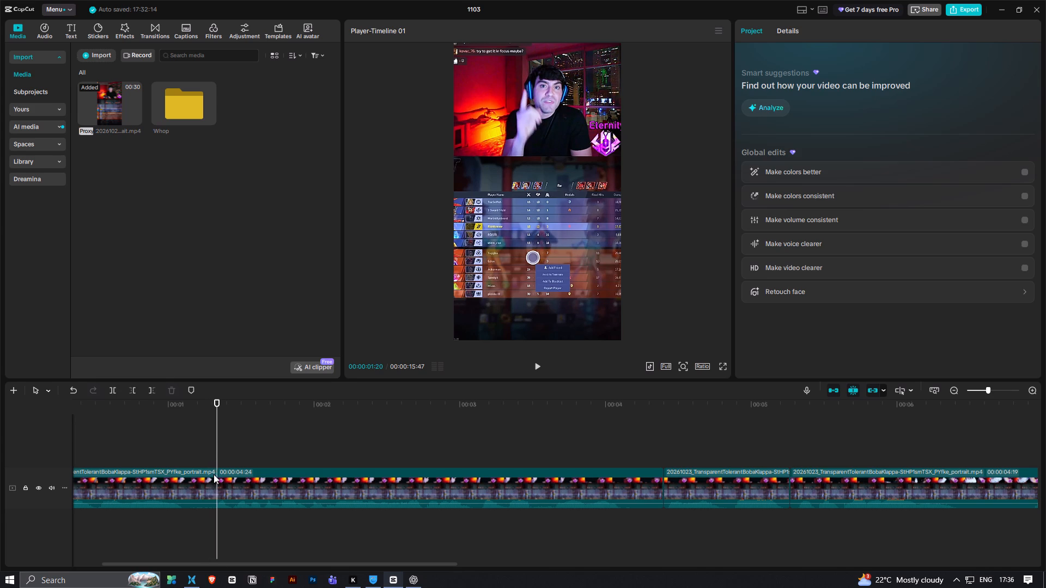
pyautogui.hotkey('ctrl', 'b')
# Return the playhead to the start, open the Whop media folder, sort it by name and filter it to audio files.
pyautogui.scroll(4, 181, 462)
pyautogui.moveTo(145, 409); pyautogui.dragTo(68, 424)
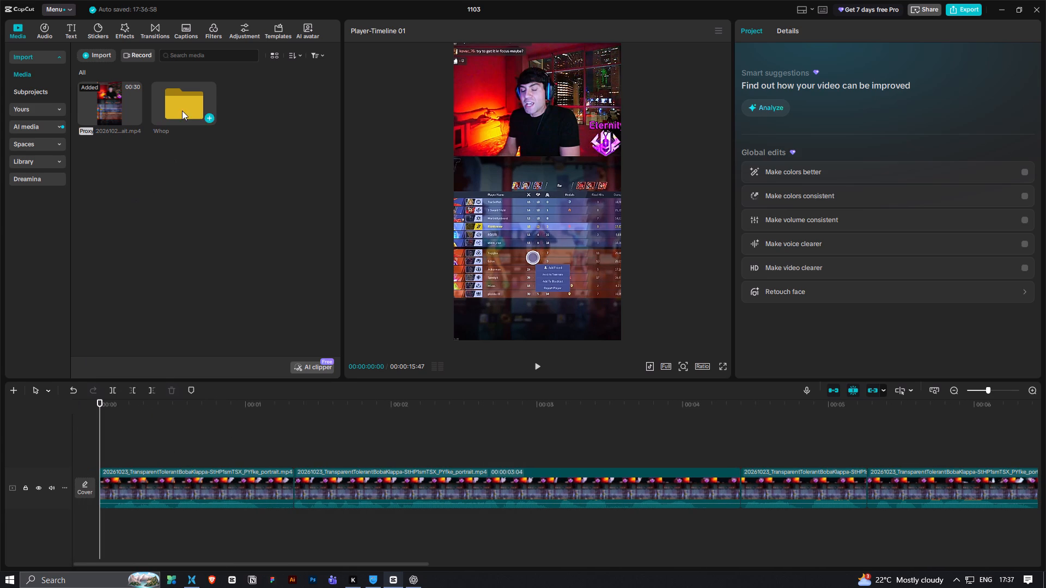
pyautogui.doubleClick(182, 111)
pyautogui.scroll(-1, 145, 212)
pyautogui.scroll(2, 145, 213)
pyautogui.click(296, 53)
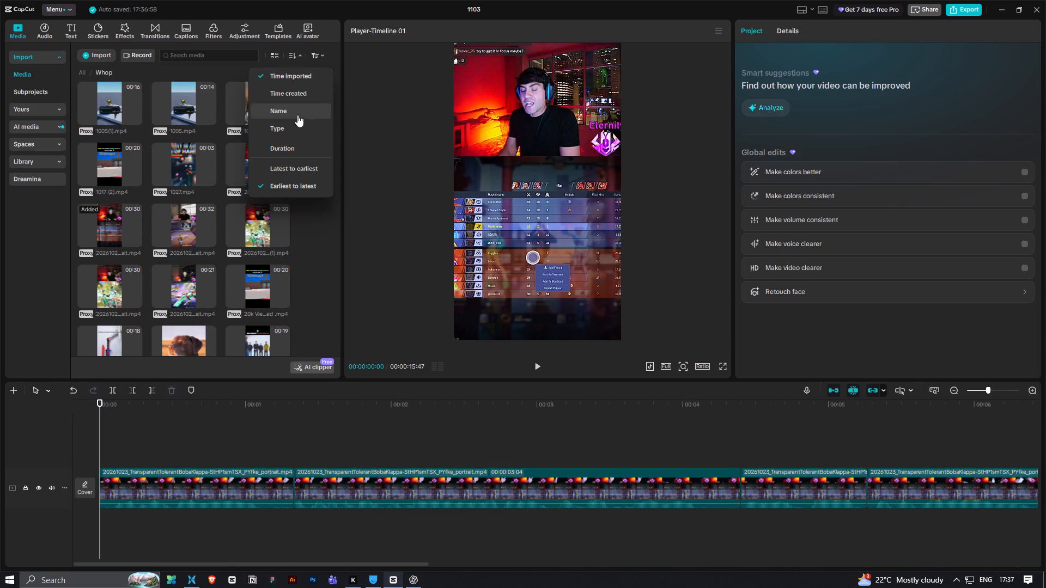
pyautogui.click(297, 115)
pyautogui.click(307, 58)
pyautogui.click(318, 60)
pyautogui.click(301, 113)
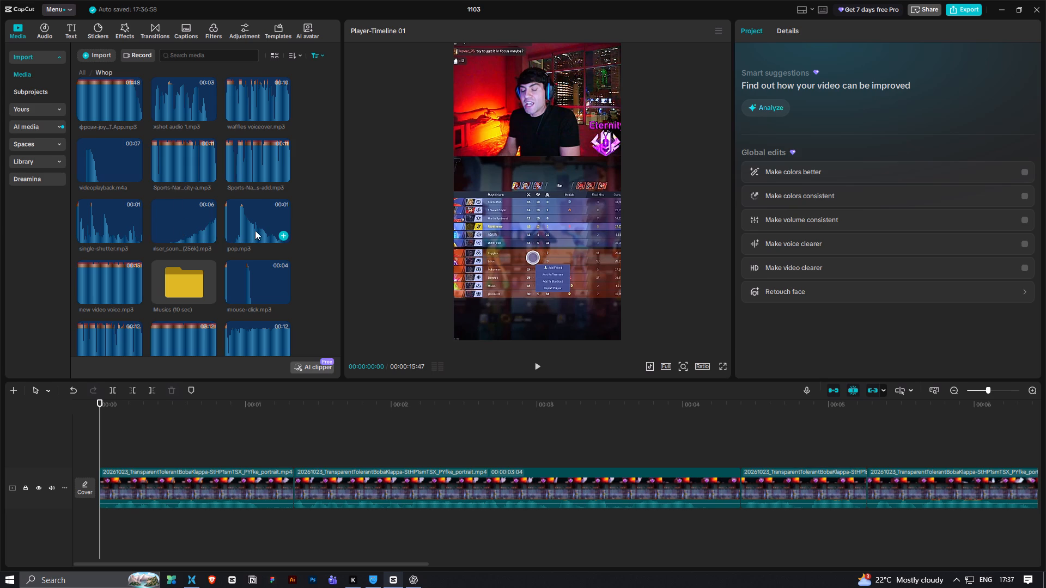
# Add ding.mp3 from the Whop folder to an audio track below the first clip, near the timeline start.
pyautogui.scroll(-2, 142, 259)
pyautogui.scroll(-2, 193, 271)
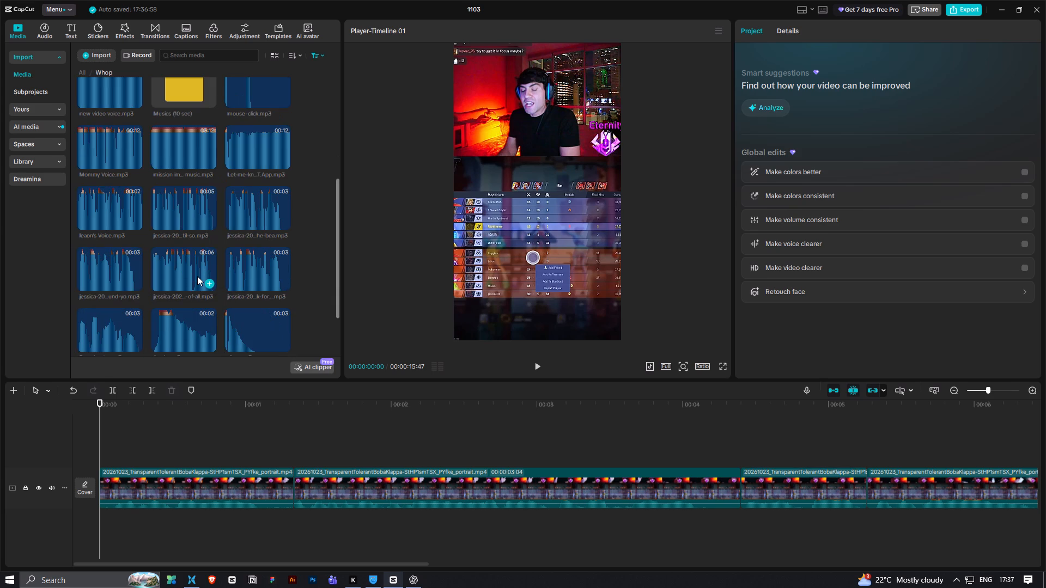
pyautogui.scroll(-3, 197, 277)
pyautogui.moveTo(243, 261); pyautogui.dragTo(133, 440)
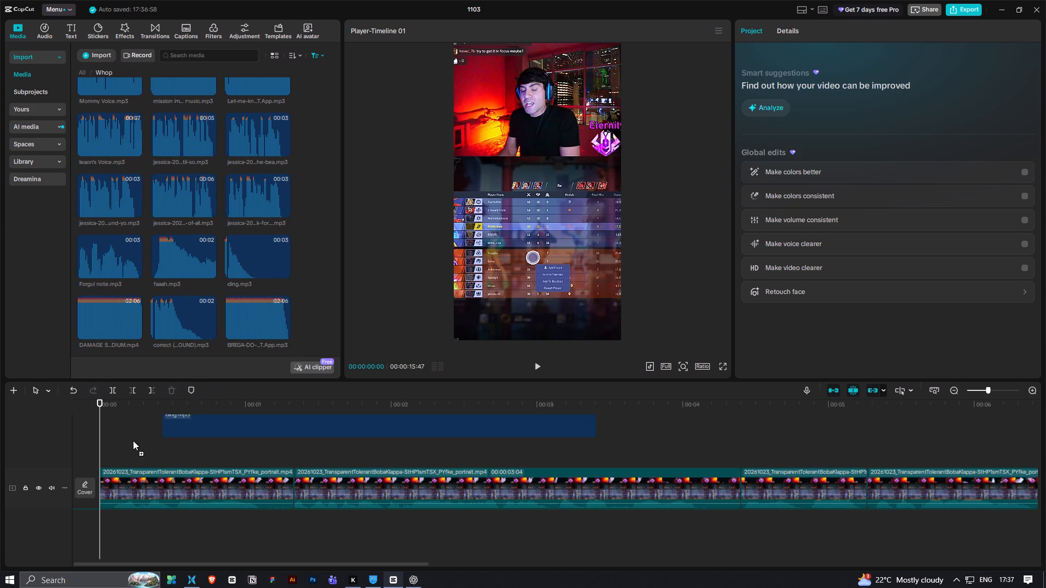
pyautogui.moveTo(133, 440); pyautogui.dragTo(119, 450)
# Trim the silent lead-in off ding.mp3 and move it to the very start of the timeline.
pyautogui.keyDown('ctrl'); pyautogui.scroll(12, 139, 512); pyautogui.keyUp('ctrl')
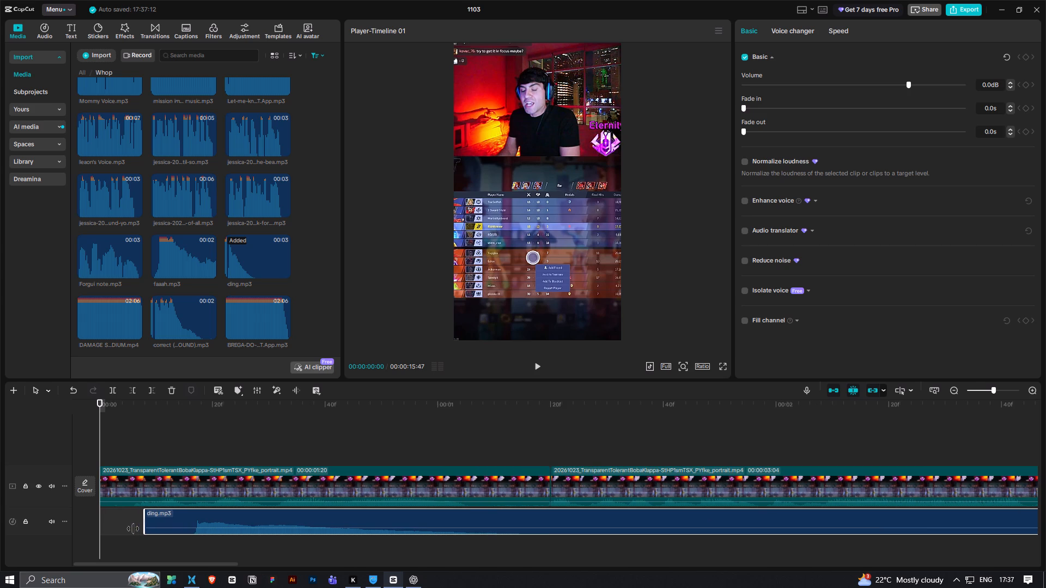
pyautogui.moveTo(142, 529); pyautogui.dragTo(196, 529)
pyautogui.moveTo(216, 528); pyautogui.dragTo(170, 523)
pyautogui.hotkey('ctrl', 'z')
pyautogui.moveTo(248, 516); pyautogui.dragTo(247, 516)
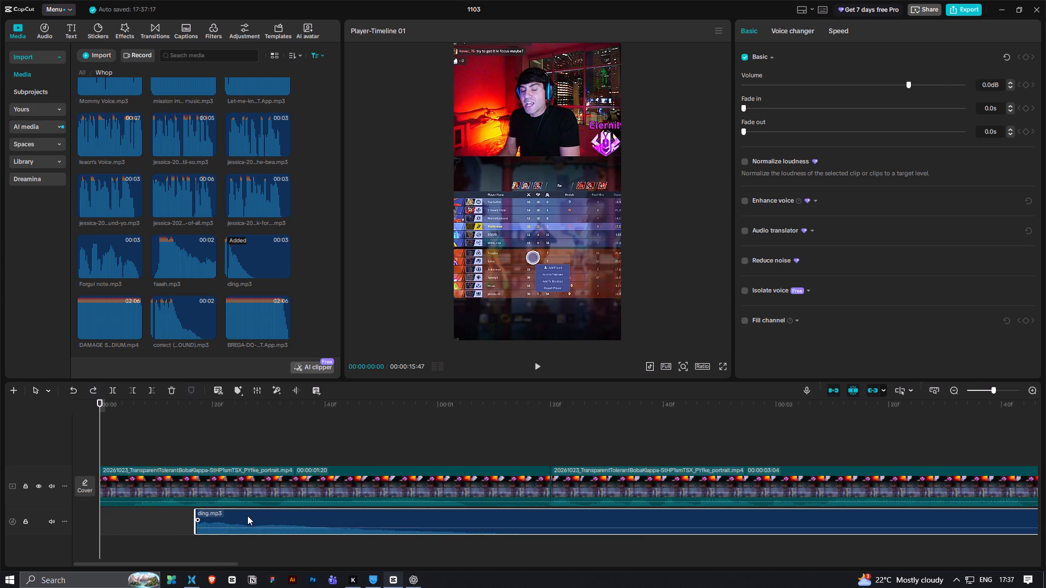
pyautogui.moveTo(247, 516); pyautogui.dragTo(136, 513)
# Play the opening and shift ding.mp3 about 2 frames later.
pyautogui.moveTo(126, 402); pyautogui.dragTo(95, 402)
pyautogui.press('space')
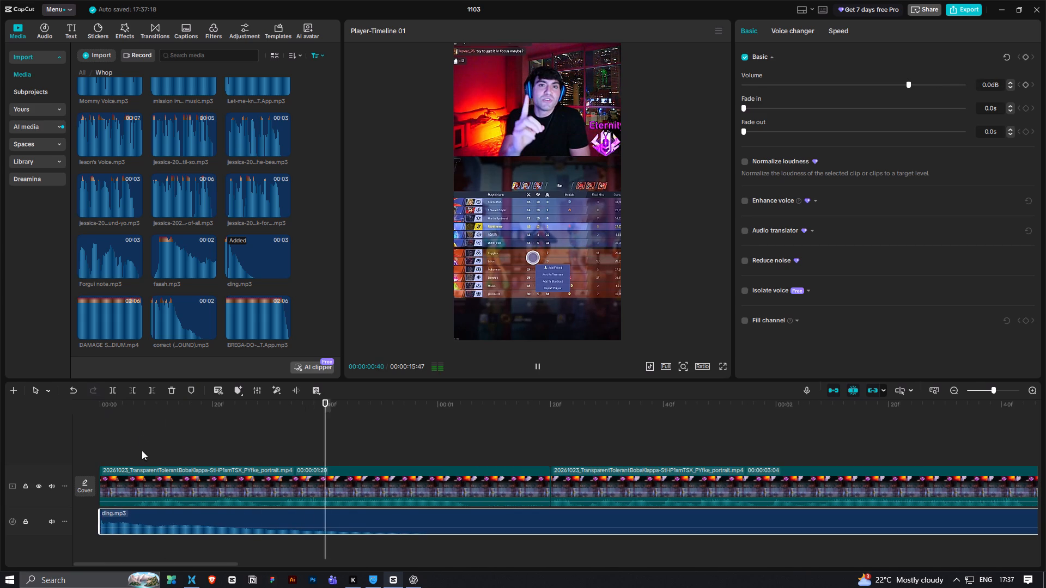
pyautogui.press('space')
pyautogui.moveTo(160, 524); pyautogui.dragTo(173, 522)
# Trim the beginning of the first video clip so it lasts 00:00:01:15.
pyautogui.click(102, 391)
pyautogui.moveTo(106, 401); pyautogui.dragTo(88, 410)
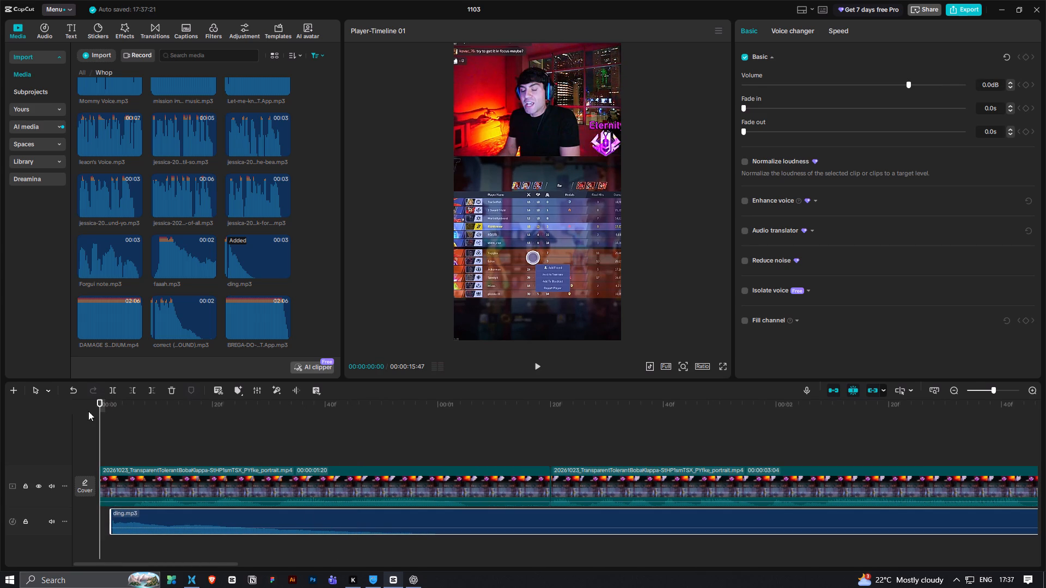
pyautogui.click(102, 486)
pyautogui.moveTo(101, 485); pyautogui.dragTo(129, 481)
# Move ding.mp3 later to begin at about frame 27 of the first clip, checking its sync with playback.
pyautogui.click(102, 436)
pyautogui.press('space')
pyautogui.press('space')
pyautogui.click(133, 423)
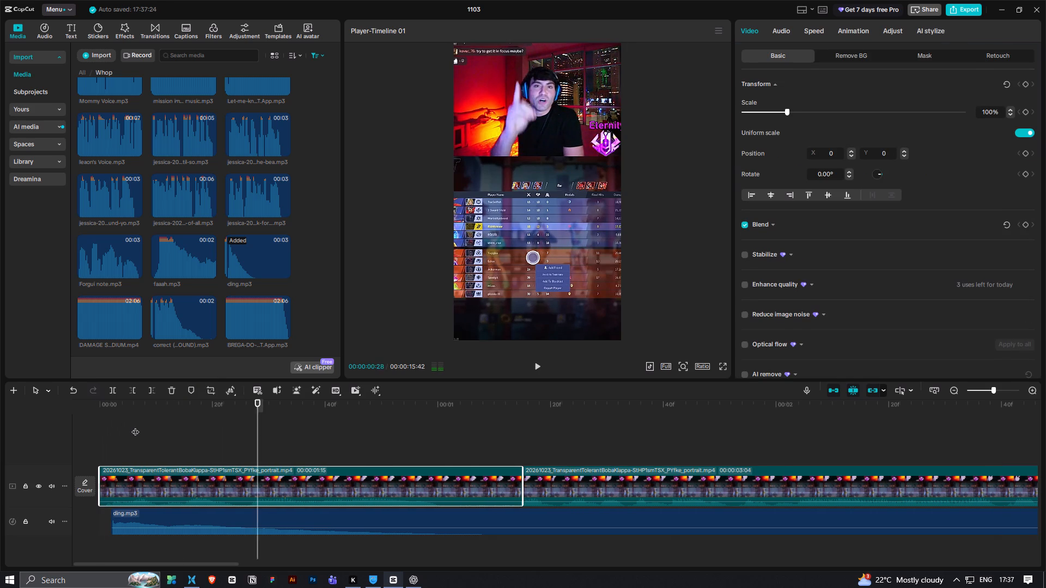
pyautogui.moveTo(144, 514); pyautogui.dragTo(184, 514)
pyautogui.moveTo(148, 407); pyautogui.dragTo(178, 406)
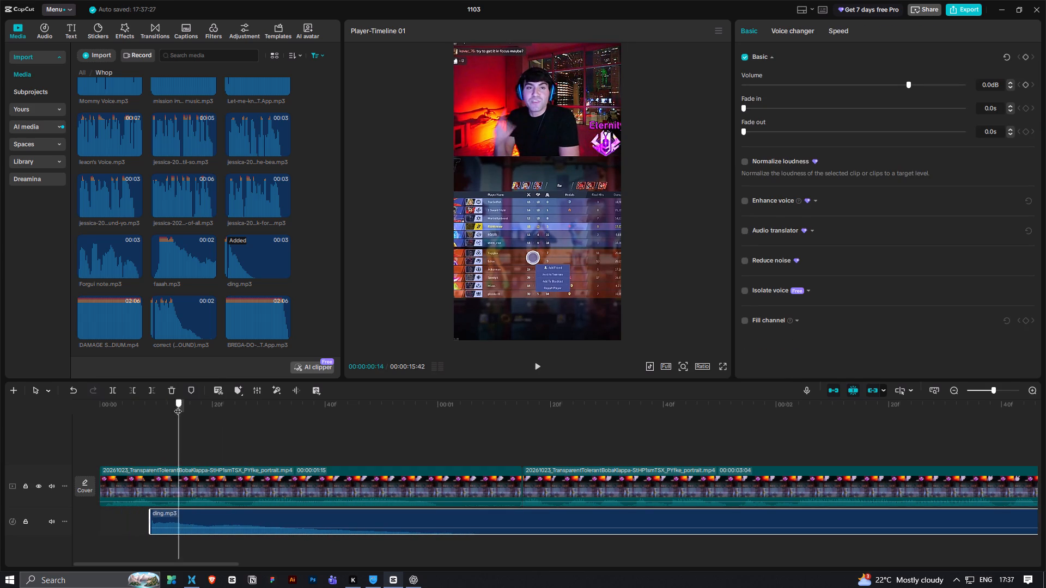
pyautogui.moveTo(178, 406); pyautogui.dragTo(276, 409)
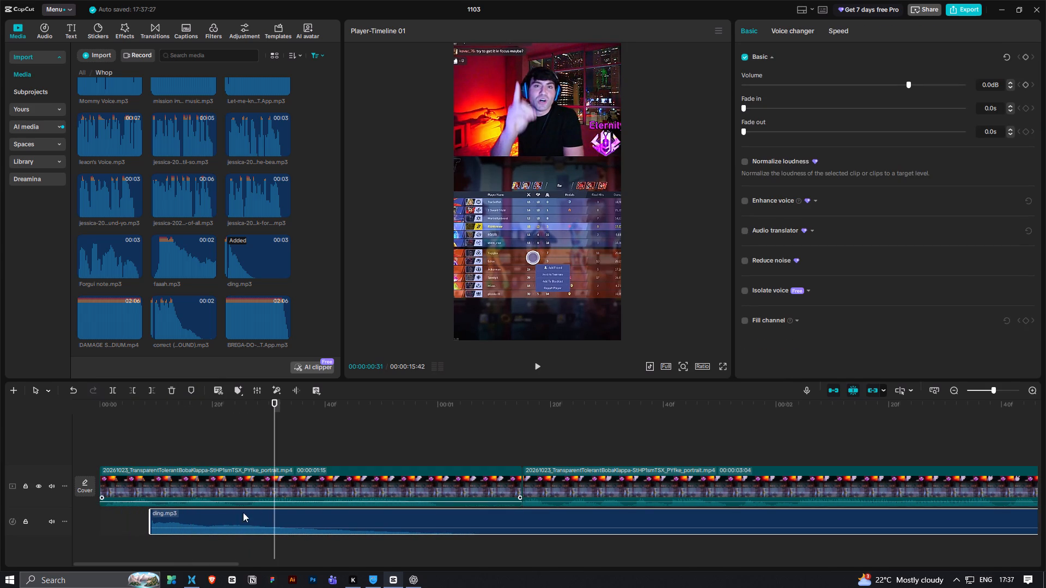
pyautogui.moveTo(235, 518); pyautogui.dragTo(352, 517)
pyautogui.moveTo(182, 406); pyautogui.dragTo(33, 418)
pyautogui.press('space')
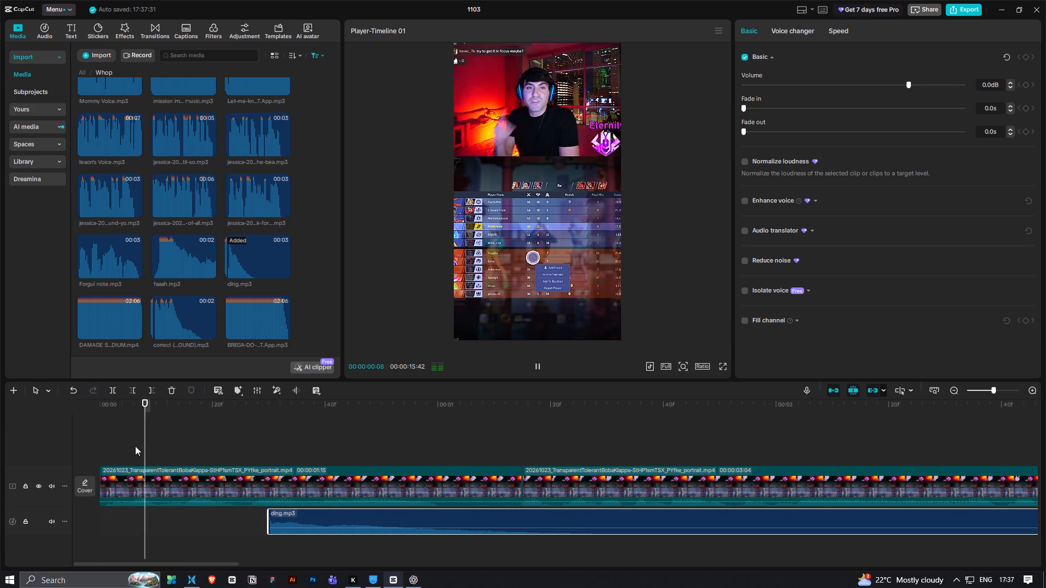
pyautogui.press('space')
pyautogui.click(184, 414)
pyautogui.moveTo(315, 528); pyautogui.dragTo(297, 528)
pyautogui.hotkey('ctrl', 'z')
pyautogui.moveTo(318, 517); pyautogui.dragTo(300, 517)
pyautogui.click(118, 427)
pyautogui.press('space')
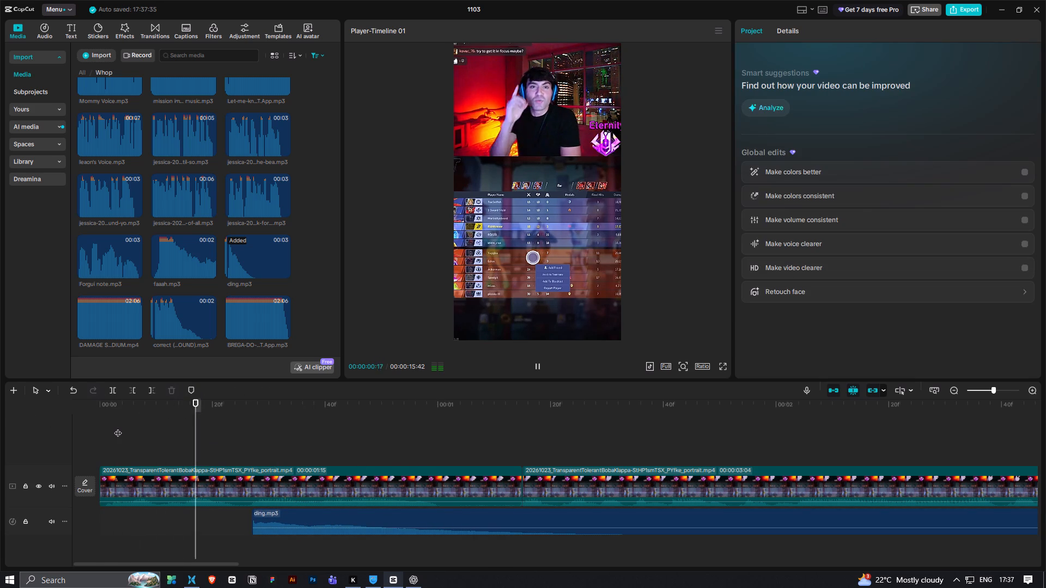
pyautogui.keyDown('ctrl'); pyautogui.scroll(-4, 118, 427); pyautogui.keyUp('ctrl')
pyautogui.press('space')
# Scale the first video clip to 153% and move its picture down so the streamer's webcam fills the upper frame.
pyautogui.click(191, 483)
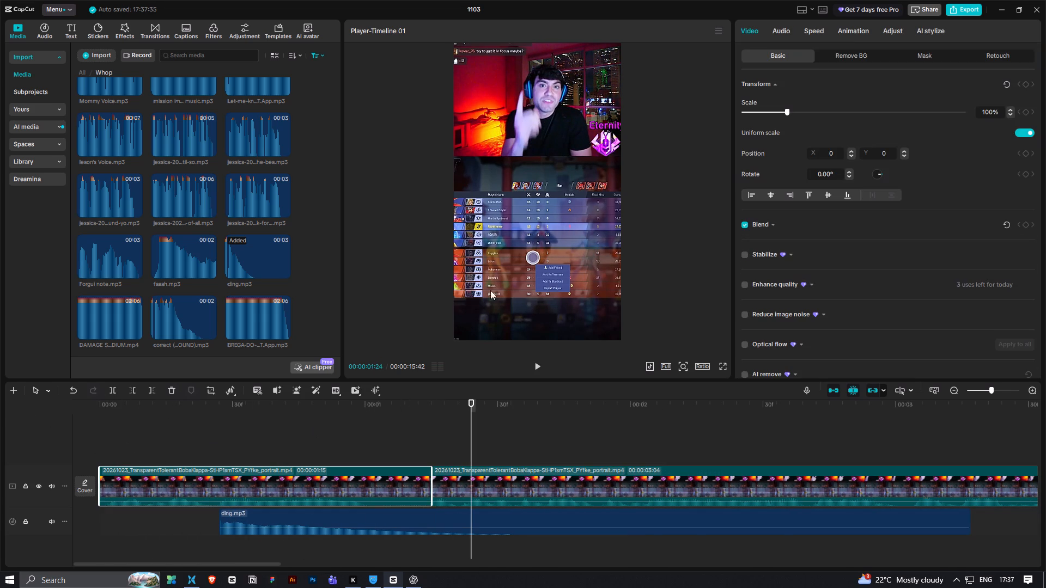
pyautogui.moveTo(794, 113); pyautogui.dragTo(811, 113)
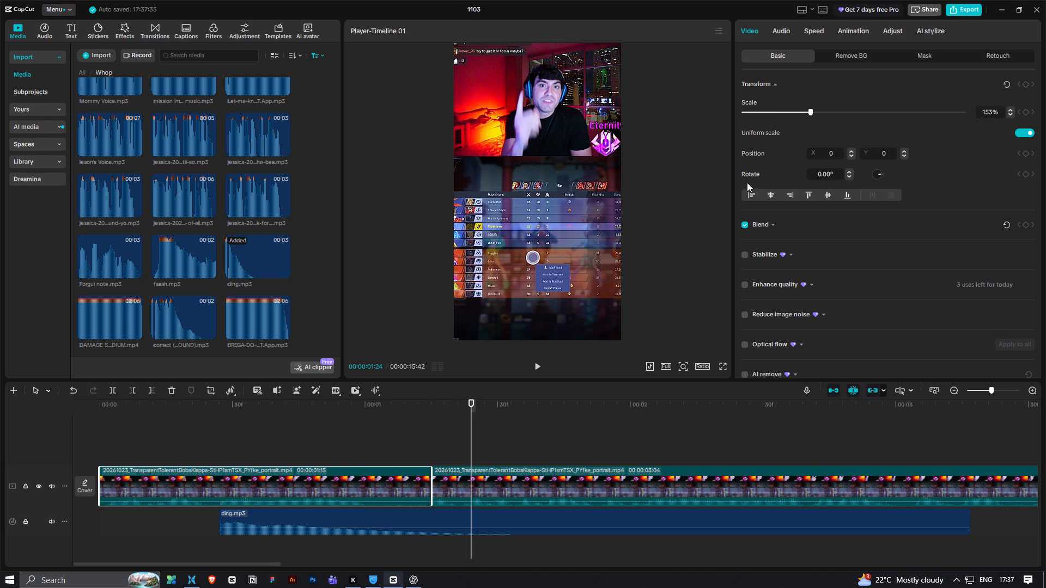
pyautogui.moveTo(365, 412); pyautogui.dragTo(355, 414)
pyautogui.moveTo(582, 197); pyautogui.dragTo(574, 280)
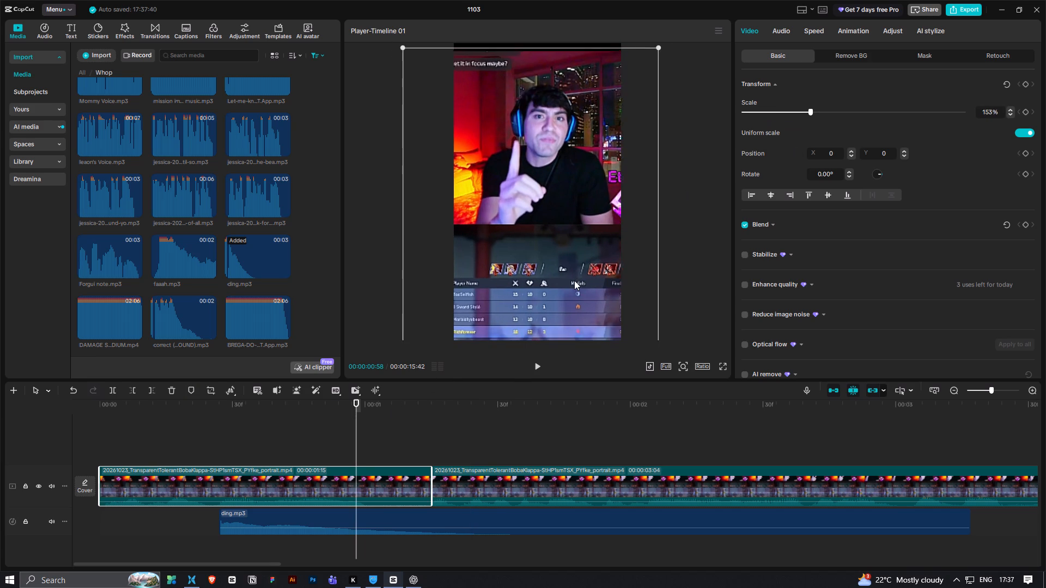
pyautogui.moveTo(574, 280); pyautogui.dragTo(582, 277)
# Play the opening and the cut into the second clip to check the zoomed framing and the ding timing.
pyautogui.click(248, 430)
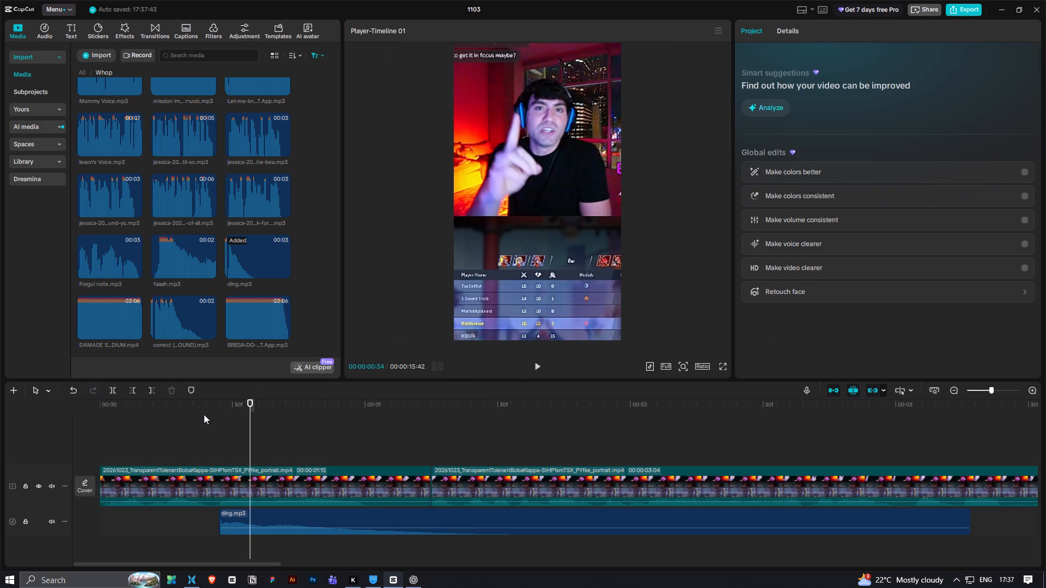
pyautogui.moveTo(203, 408); pyautogui.dragTo(95, 423)
pyautogui.press('space')
pyautogui.keyDown('ctrl'); pyautogui.scroll(-4, 165, 444); pyautogui.keyUp('ctrl')
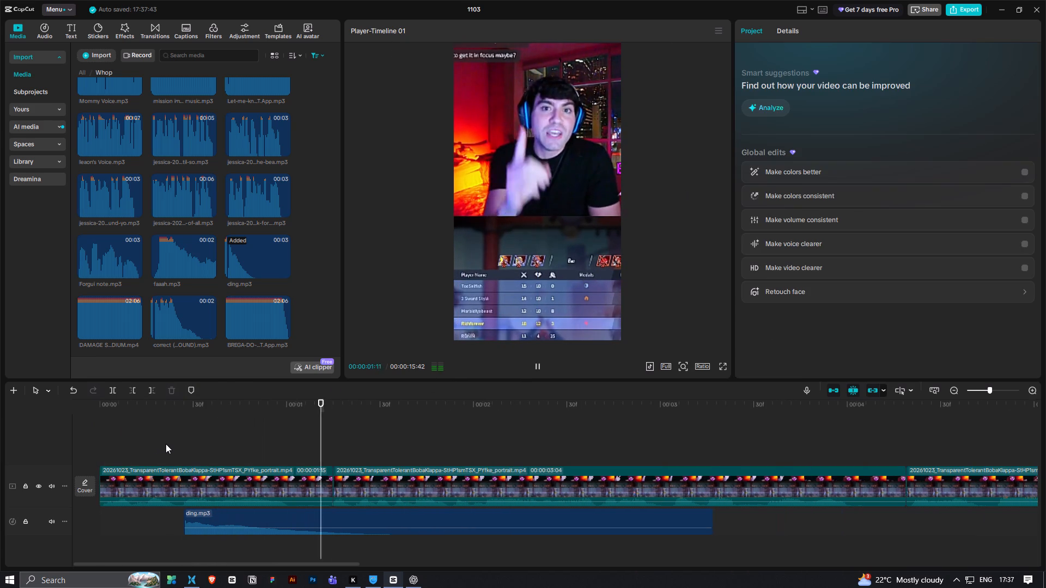
pyautogui.press('space')
pyautogui.click(258, 445)
pyautogui.press('space')
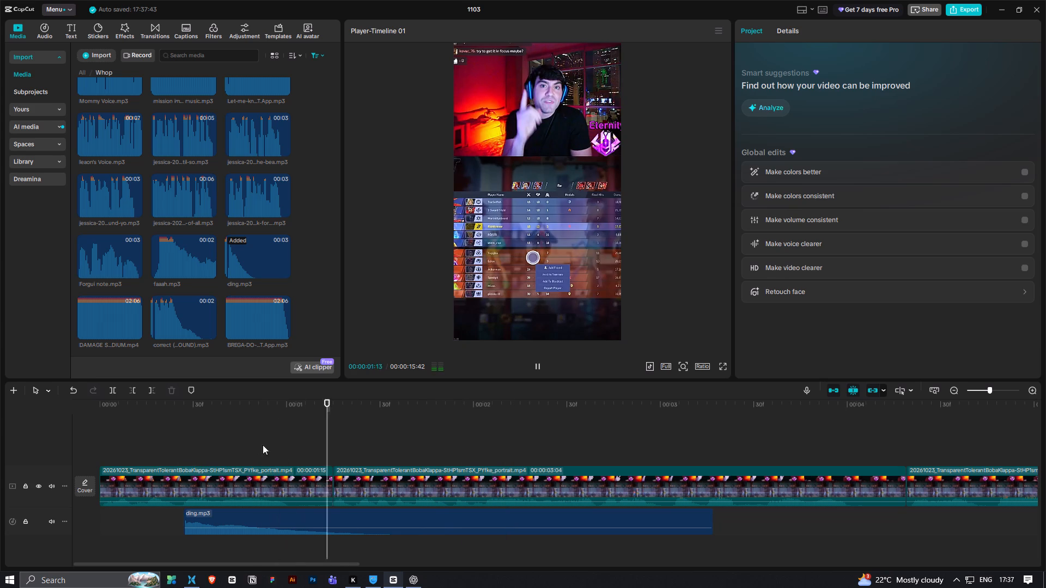
pyautogui.press('space')
pyautogui.click(312, 409)
pyautogui.press('space')
pyautogui.press('space')
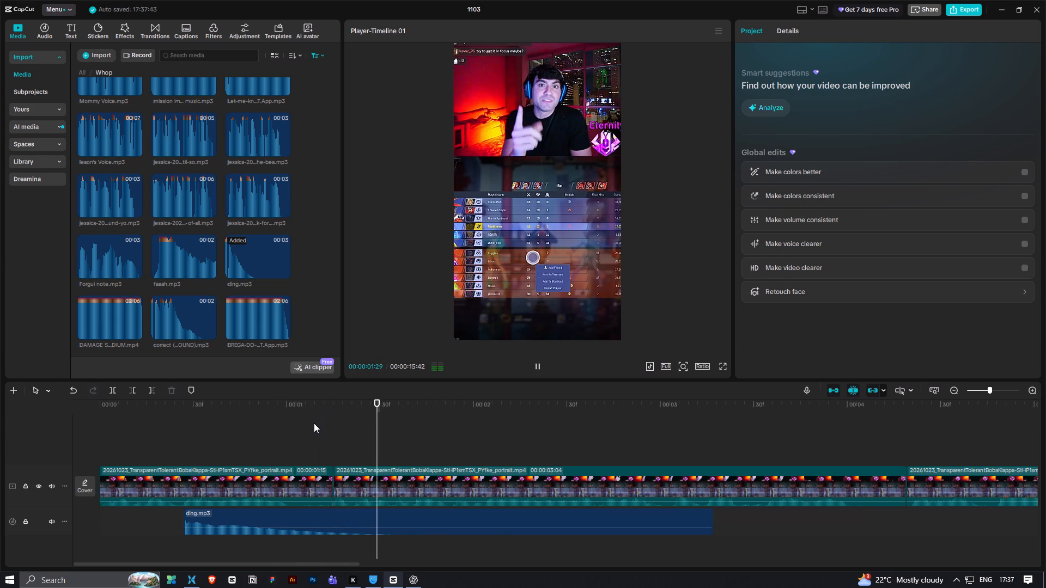
pyautogui.click(311, 416)
pyautogui.press('space')
pyautogui.click(469, 509)
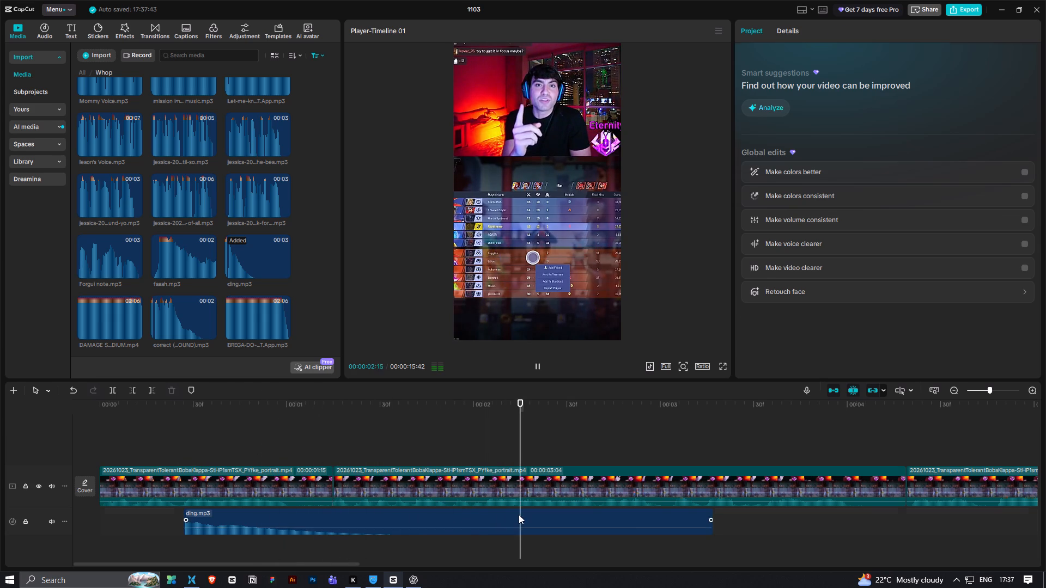
# Shorten ding.mp3 from its end so it finishes at the cut between the first and second video clips.
pyautogui.press('space')
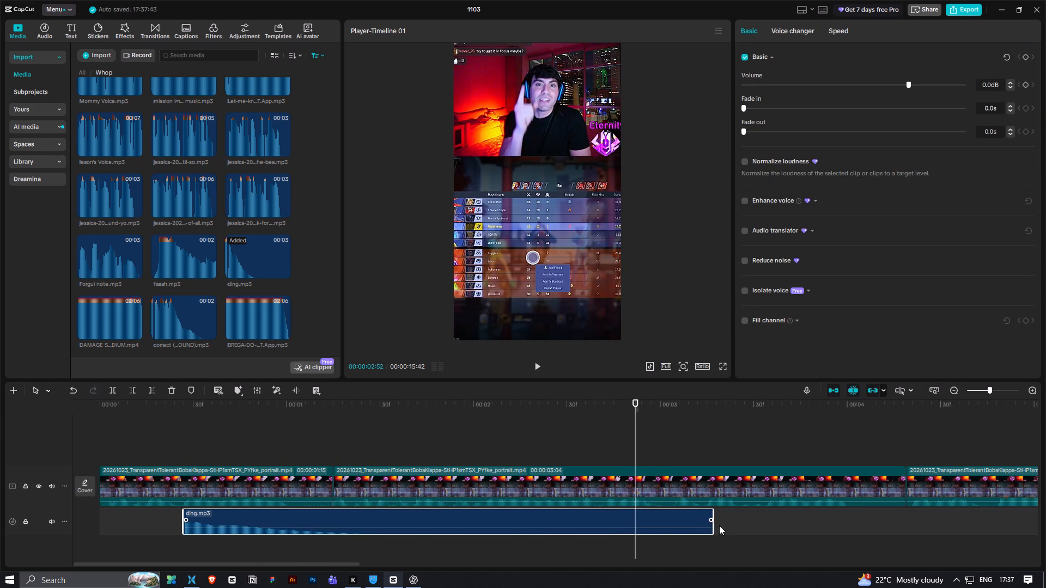
pyautogui.moveTo(714, 530); pyautogui.dragTo(331, 538)
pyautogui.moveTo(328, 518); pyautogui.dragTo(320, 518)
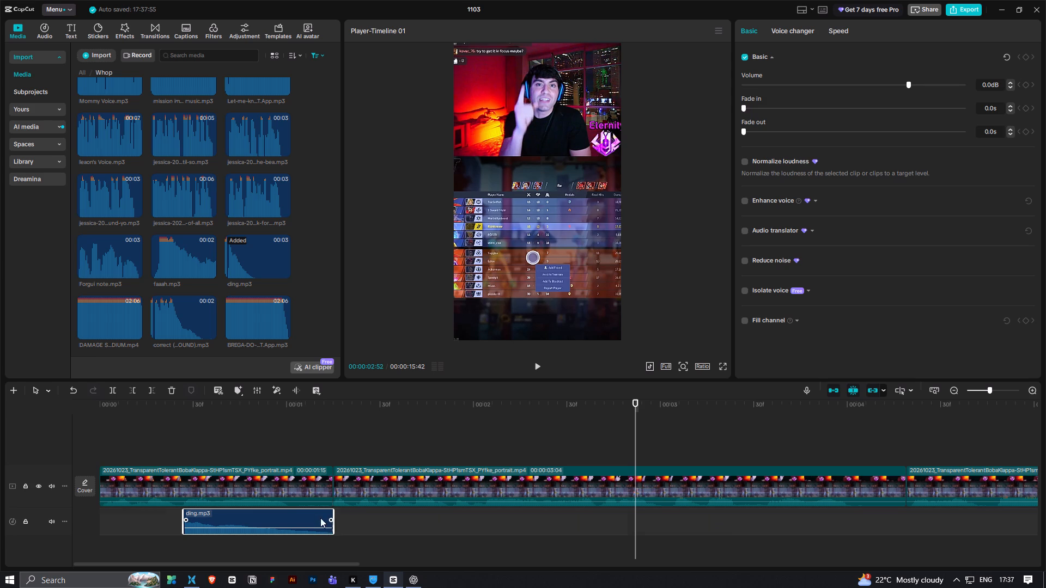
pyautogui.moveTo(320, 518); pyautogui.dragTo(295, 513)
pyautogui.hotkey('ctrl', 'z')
# Add a fade-out to ding.mp3, reduce it to only the sound's last moment, and check it with playback.
pyautogui.moveTo(331, 521); pyautogui.dragTo(268, 513)
pyautogui.click(255, 440)
pyautogui.press('space')
pyautogui.keyDown('ctrl'); pyautogui.scroll(-4, 255, 440); pyautogui.keyUp('ctrl')
pyautogui.press('space')
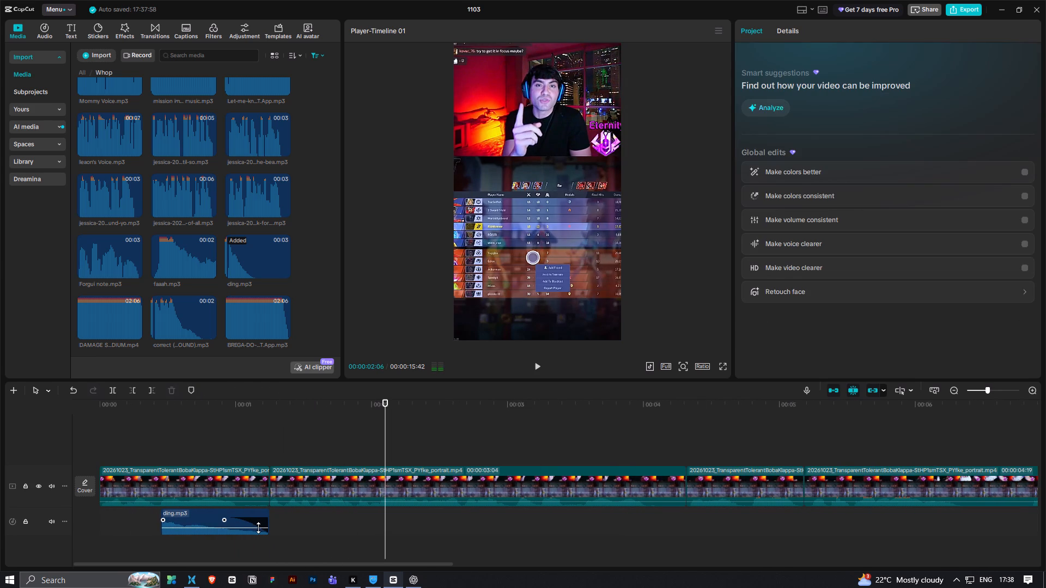
pyautogui.moveTo(223, 518); pyautogui.dragTo(256, 521)
pyautogui.click(244, 447)
pyautogui.press('space')
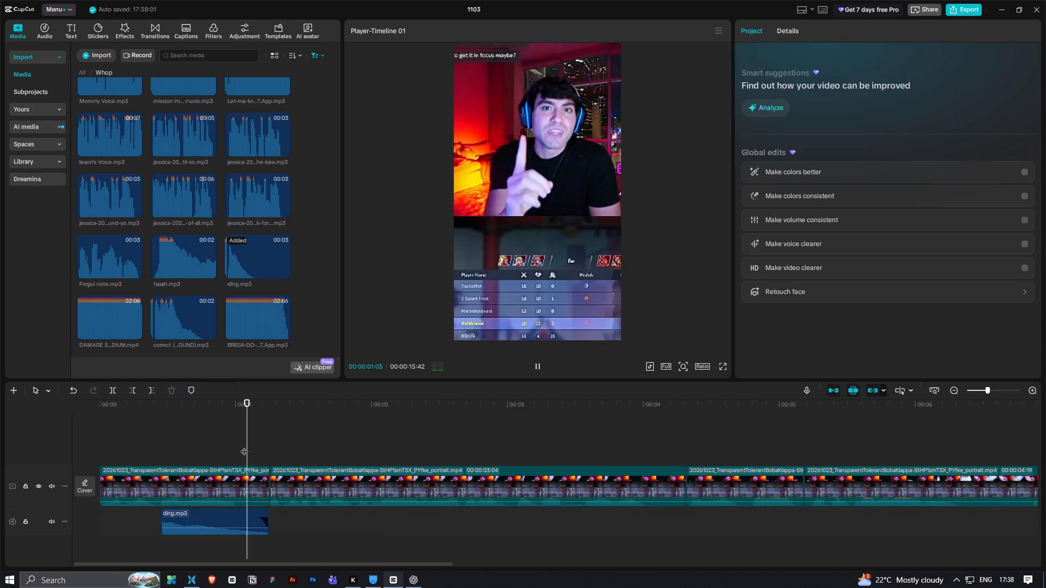
# Open the Musics (10 sec) folder inside the Whop media folder and audition the Crush and LEGACY tracks.
pyautogui.keyDown('ctrl'); pyautogui.scroll(-9, 264, 477); pyautogui.keyUp('ctrl')
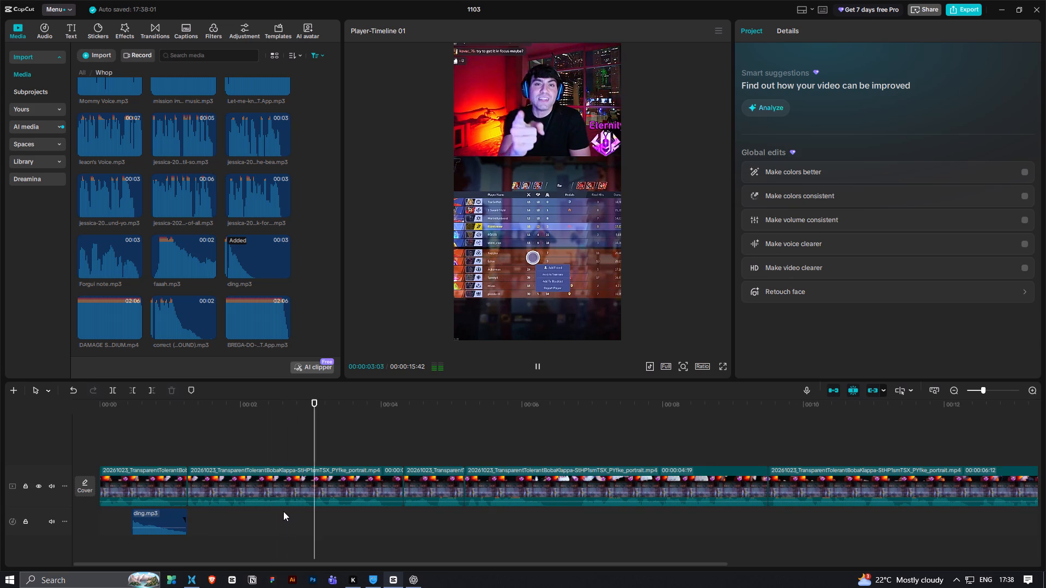
pyautogui.keyDown('ctrl'); pyautogui.scroll(-4, 283, 511); pyautogui.keyUp('ctrl')
pyautogui.click(78, 76)
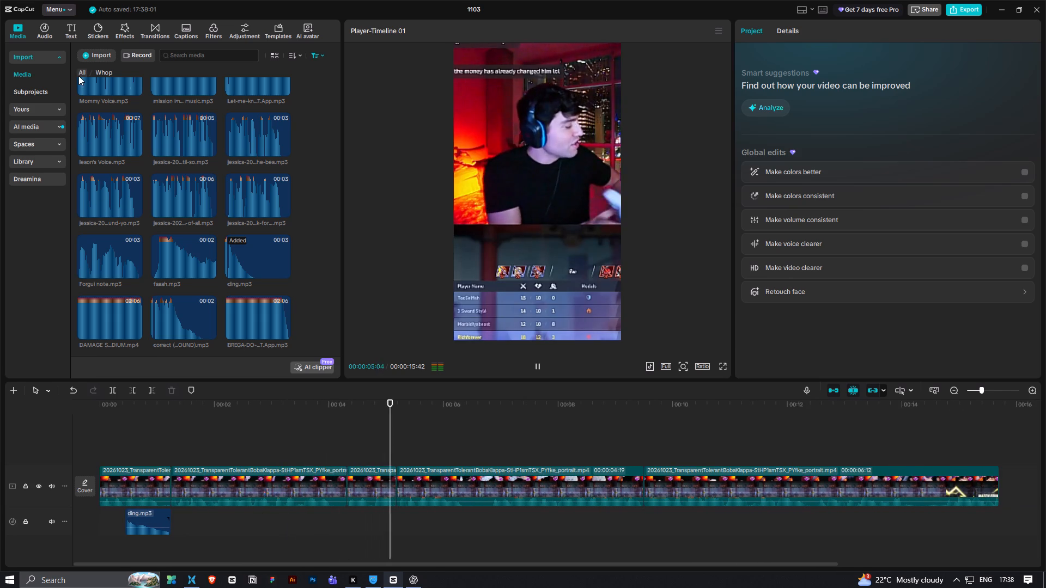
pyautogui.doubleClick(104, 112)
pyautogui.scroll(4, 139, 144)
pyautogui.doubleClick(193, 291)
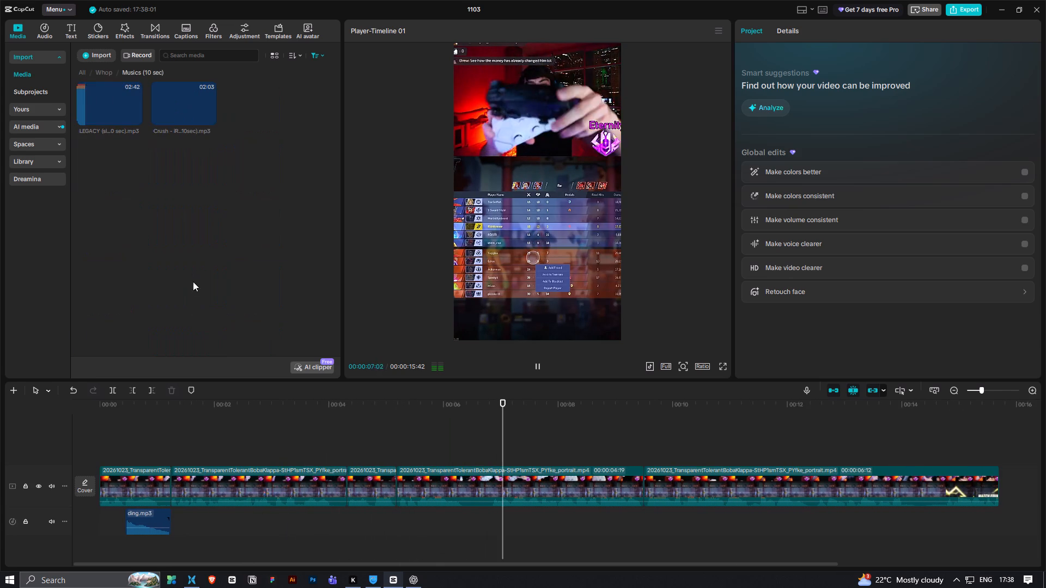
pyautogui.click(172, 120)
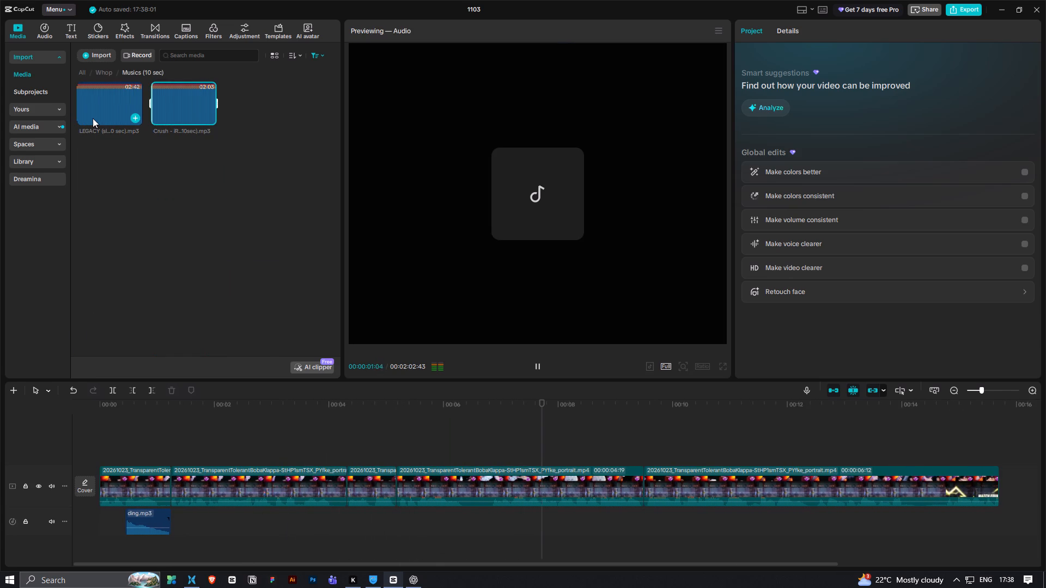
pyautogui.click(94, 118)
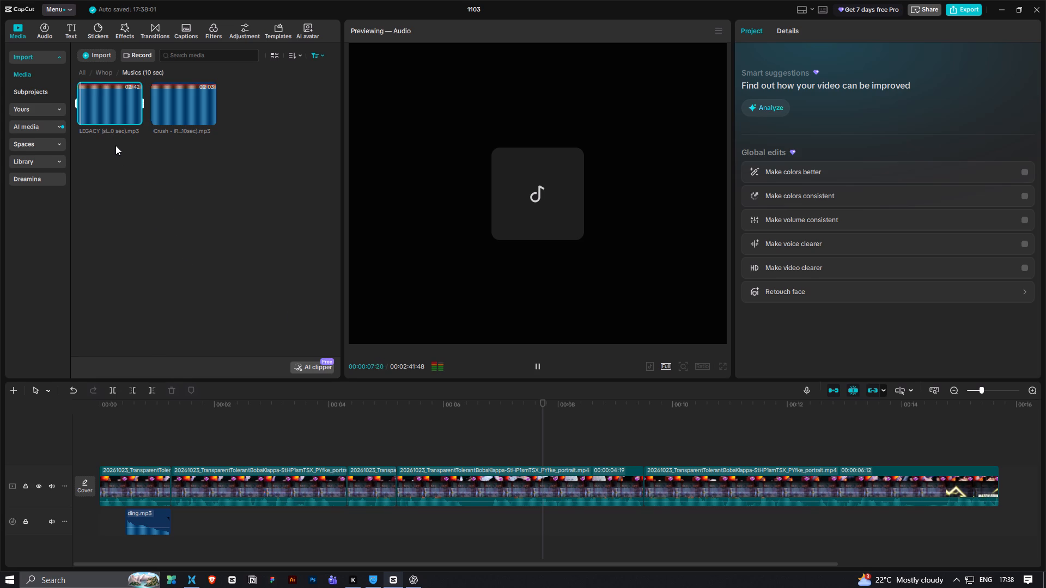
# Add LEGACY (slowed down) - PIXY (40 sec).mp3 as background music beneath the video, starting at 00:00.
pyautogui.moveTo(104, 101); pyautogui.dragTo(115, 437)
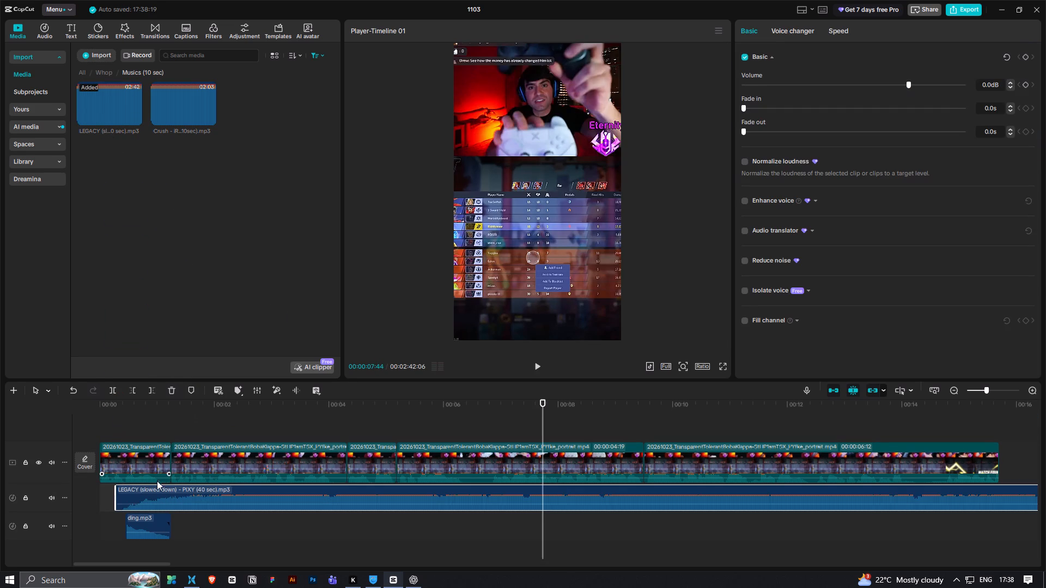
pyautogui.press('space')
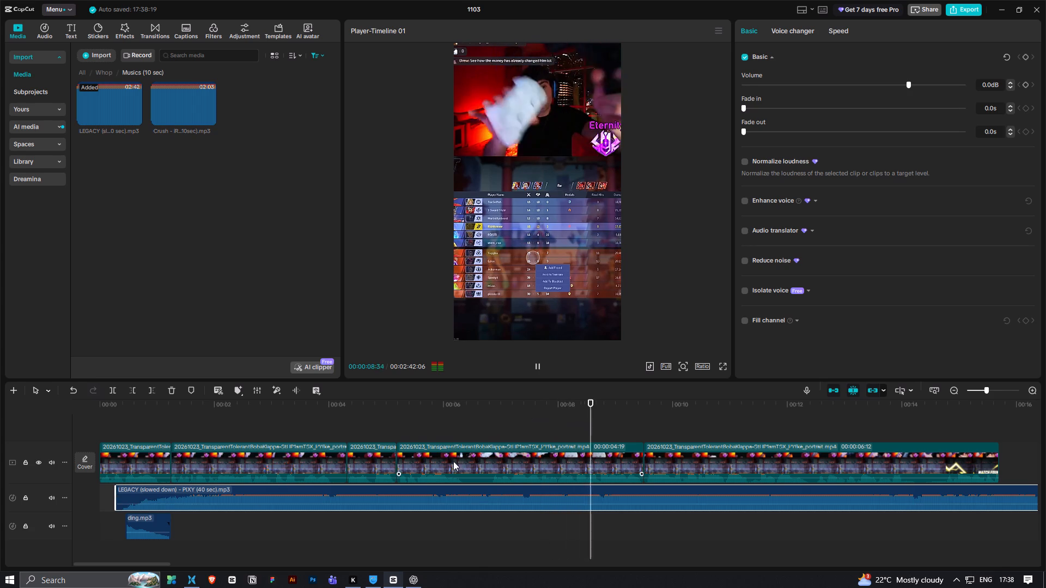
pyautogui.keyDown('ctrl'); pyautogui.scroll(-2, 441, 472); pyautogui.keyUp('ctrl')
pyautogui.press('space')
pyautogui.moveTo(305, 493); pyautogui.dragTo(227, 487)
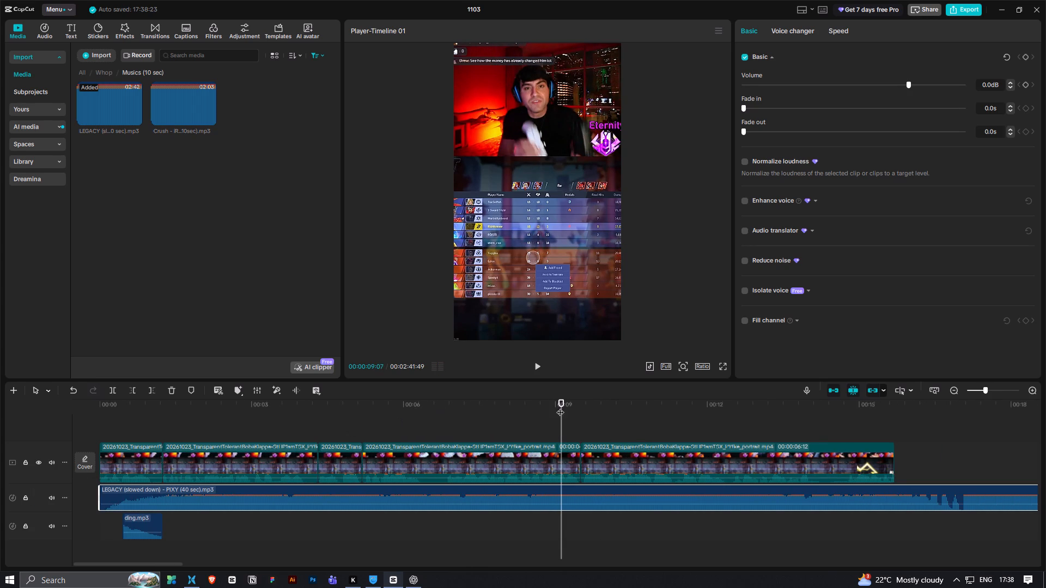
# Split the LEGACY music at 00:00:40:52, delete the part before the cut, and move the remainder to the timeline start.
pyautogui.keyDown('ctrl'); pyautogui.scroll(-18, 567, 413); pyautogui.keyUp('ctrl')
pyautogui.moveTo(392, 409); pyautogui.dragTo(416, 409)
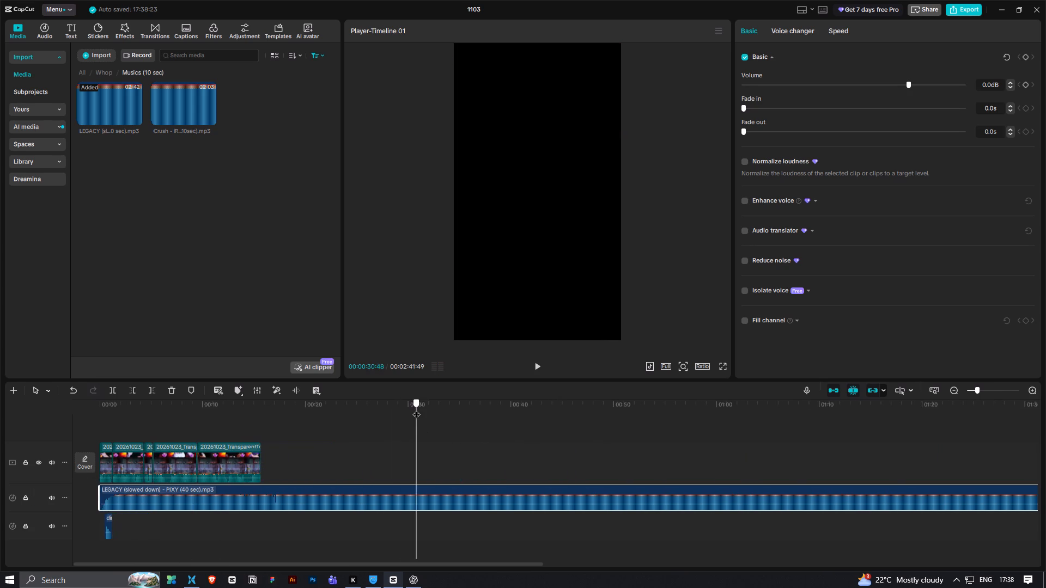
pyautogui.moveTo(416, 409); pyautogui.dragTo(542, 430)
pyautogui.press('space')
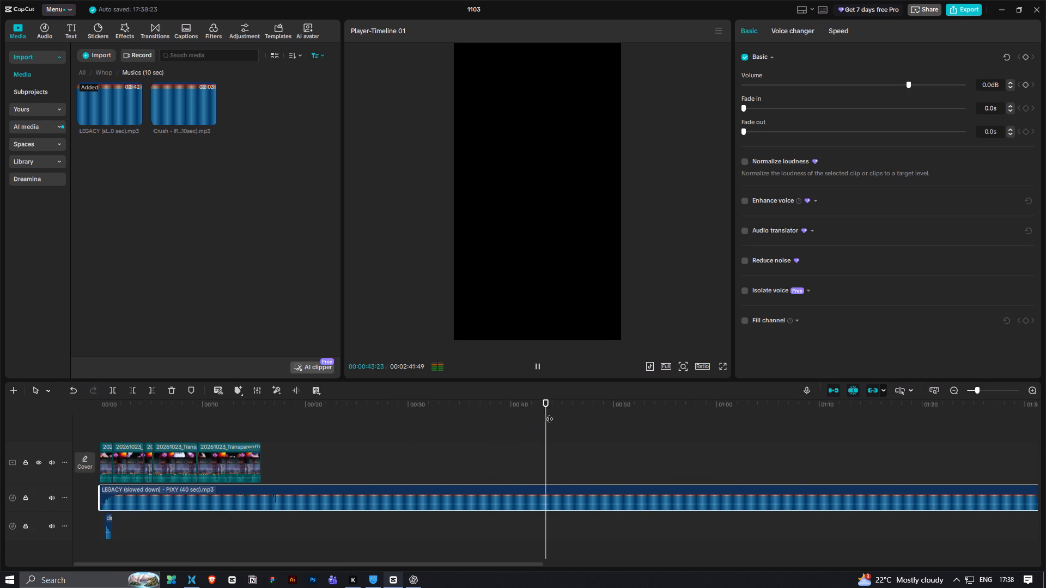
pyautogui.moveTo(543, 412); pyautogui.dragTo(523, 425)
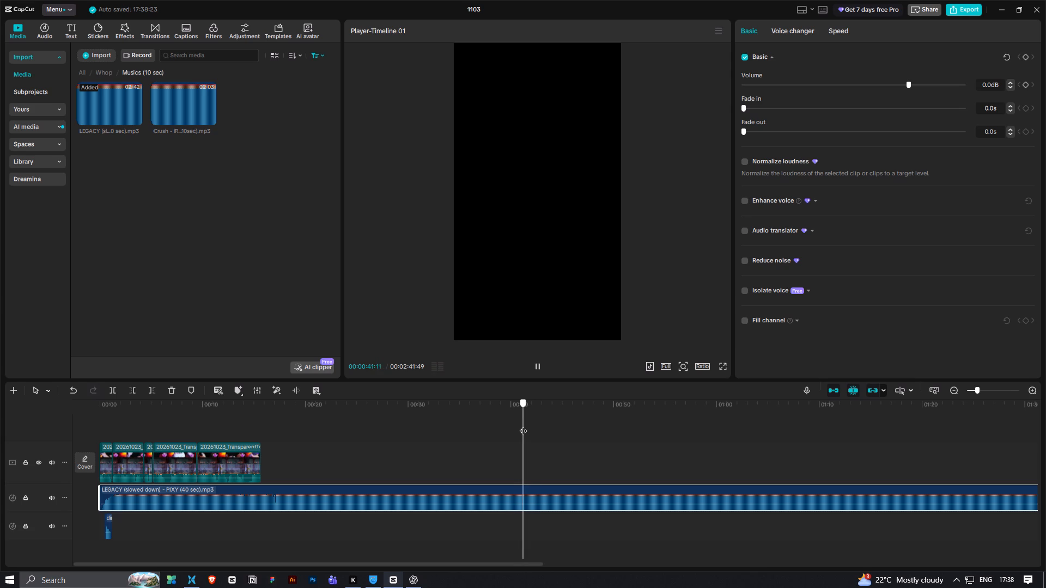
pyautogui.moveTo(523, 425); pyautogui.dragTo(520, 430)
pyautogui.hotkey('ctrl', 'b')
pyautogui.click(484, 492)
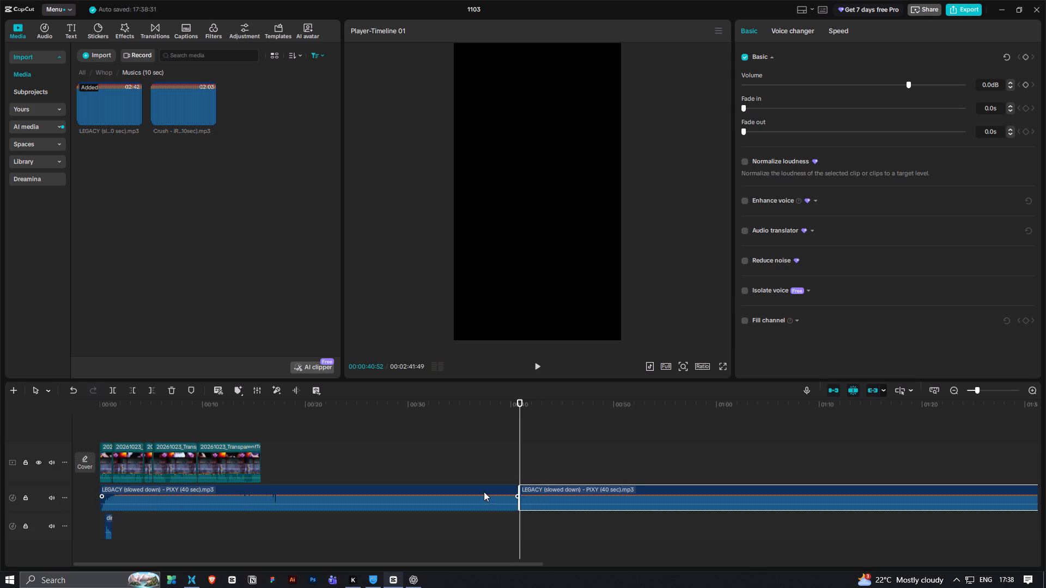
pyautogui.press('BackSpace')
pyautogui.moveTo(565, 494); pyautogui.dragTo(121, 501)
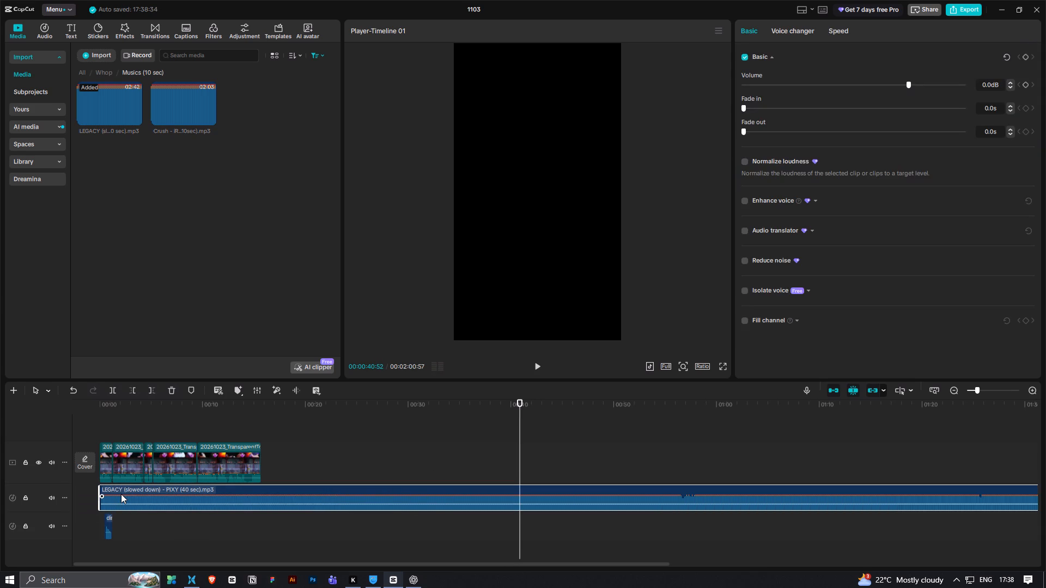
# Set the LEGACY music volume to -10.7 dB, balancing it against the video while playing from the start.
pyautogui.click(177, 494)
pyautogui.moveTo(893, 80); pyautogui.dragTo(839, 105)
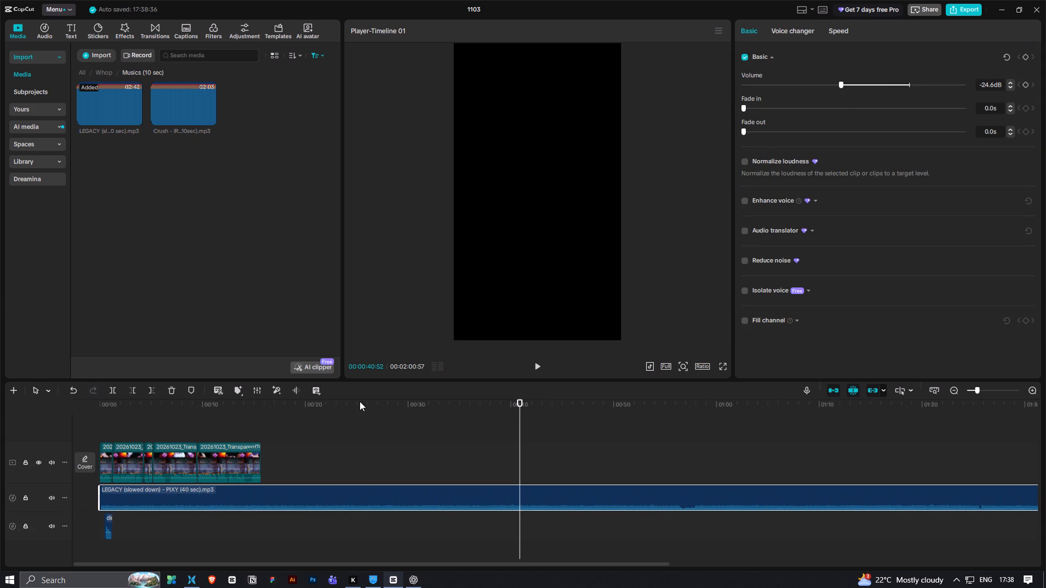
pyautogui.moveTo(130, 410); pyautogui.dragTo(104, 410)
pyautogui.press('space')
pyautogui.keyDown('ctrl'); pyautogui.scroll(8, 167, 436); pyautogui.keyUp('ctrl')
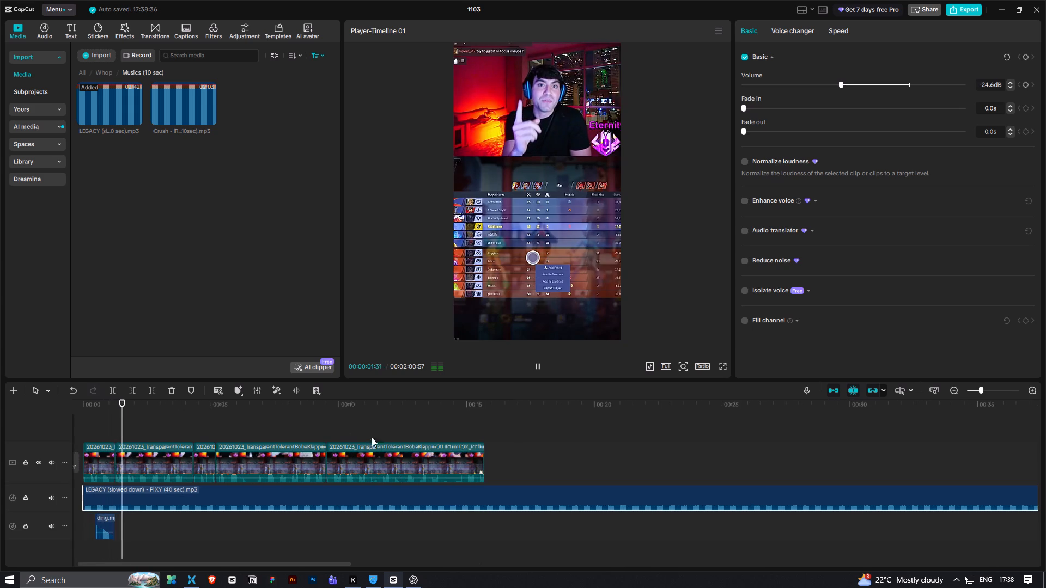
pyautogui.click(860, 89)
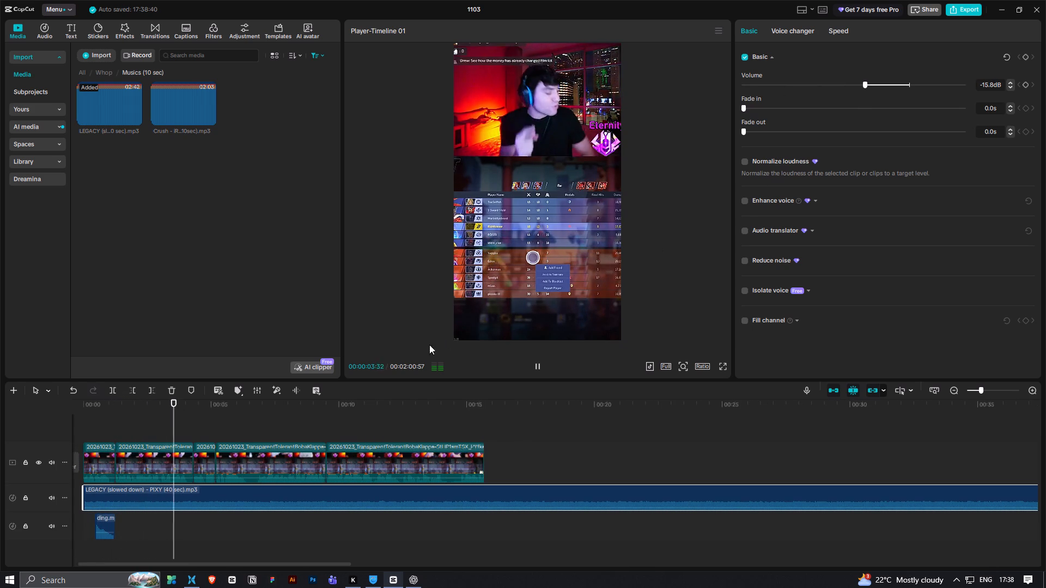
pyautogui.moveTo(874, 87); pyautogui.dragTo(877, 92)
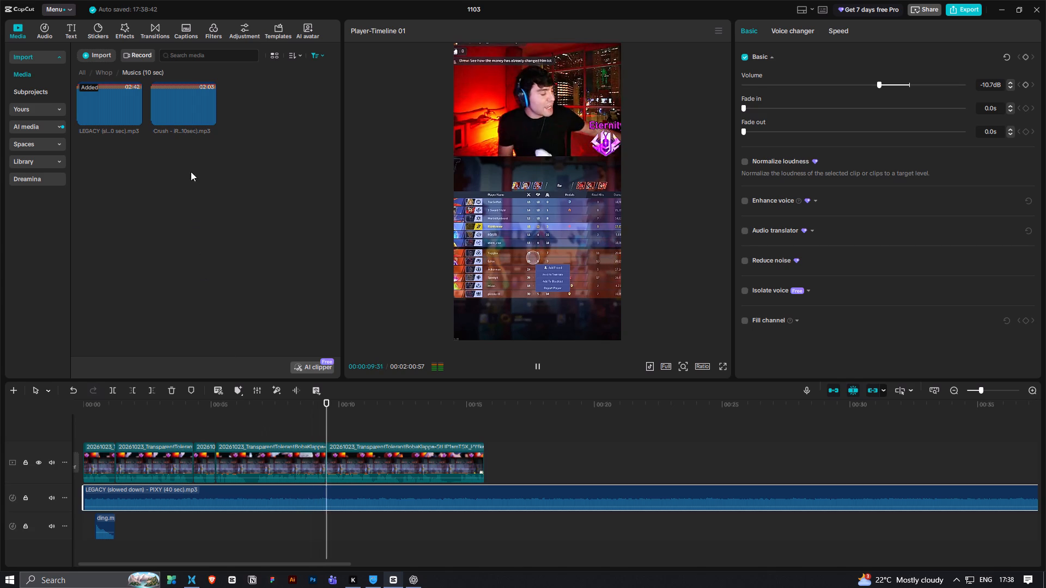
# Audition the Crush track again for comparison and resume timeline playback with the LEGACY music.
pyautogui.click(170, 102)
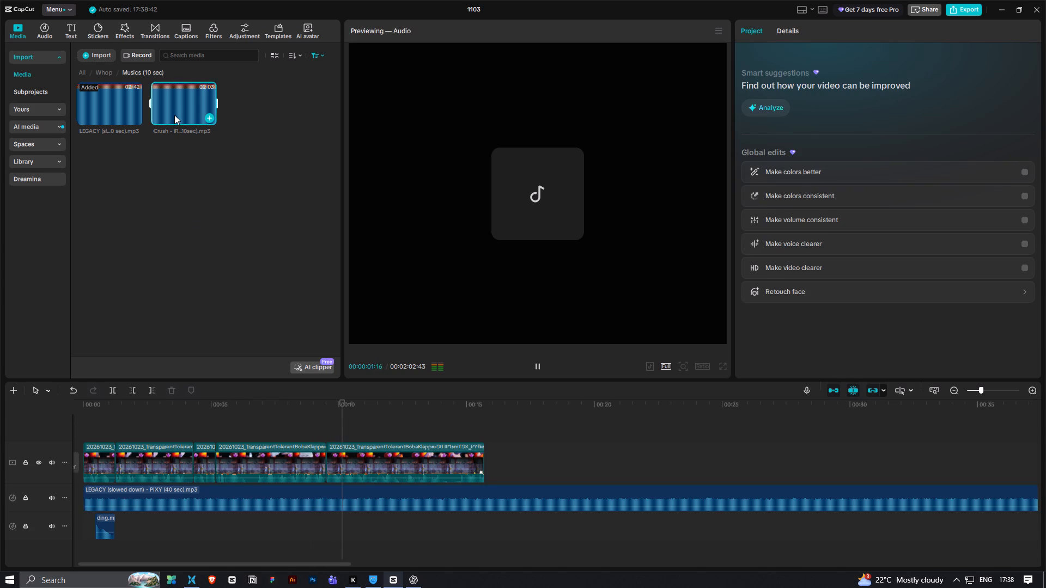
pyautogui.click(174, 115)
pyautogui.click(220, 499)
pyautogui.press('space')
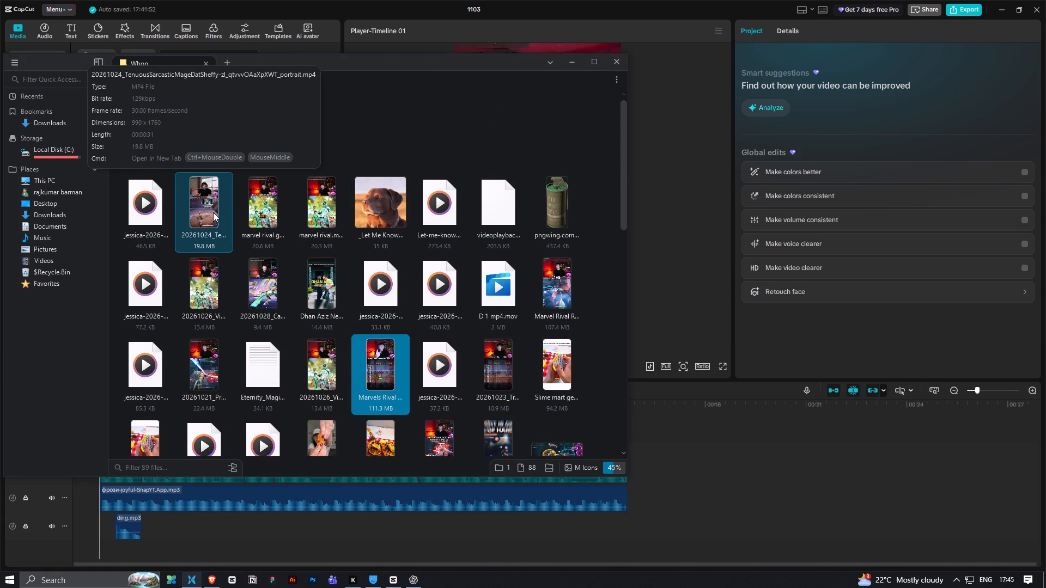
pyautogui.moveTo(371, 62); pyautogui.dragTo(554, 74)
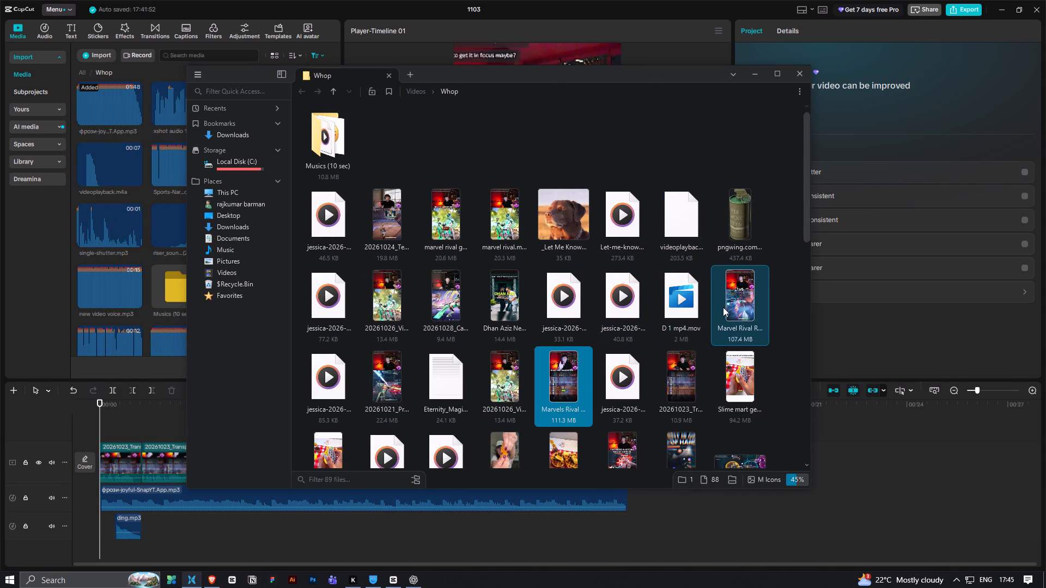
pyautogui.moveTo(386, 387); pyautogui.dragTo(379, 399)
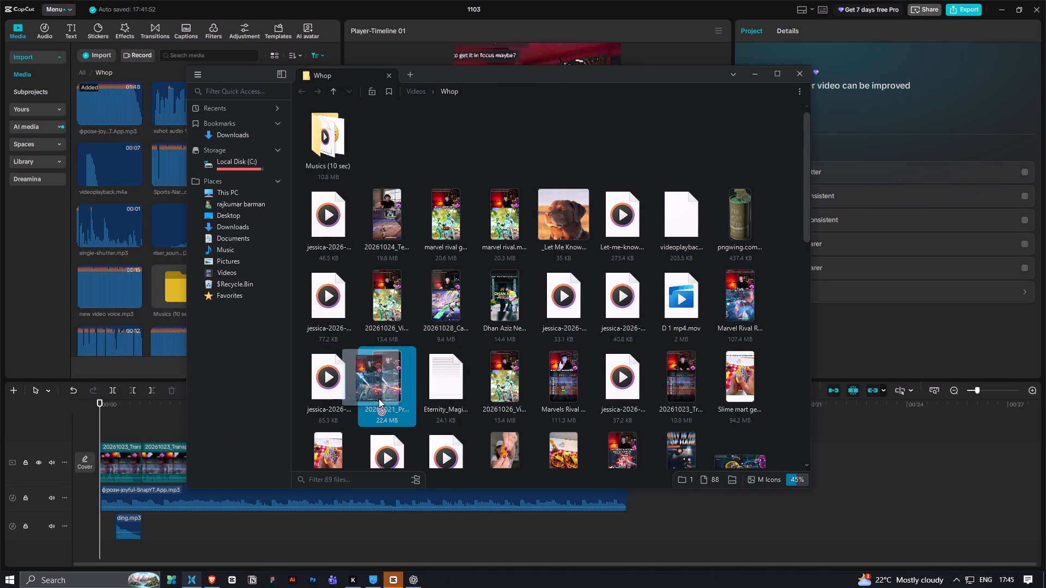
pyautogui.moveTo(379, 399); pyautogui.dragTo(384, 397)
pyautogui.moveTo(385, 303); pyautogui.dragTo(135, 417)
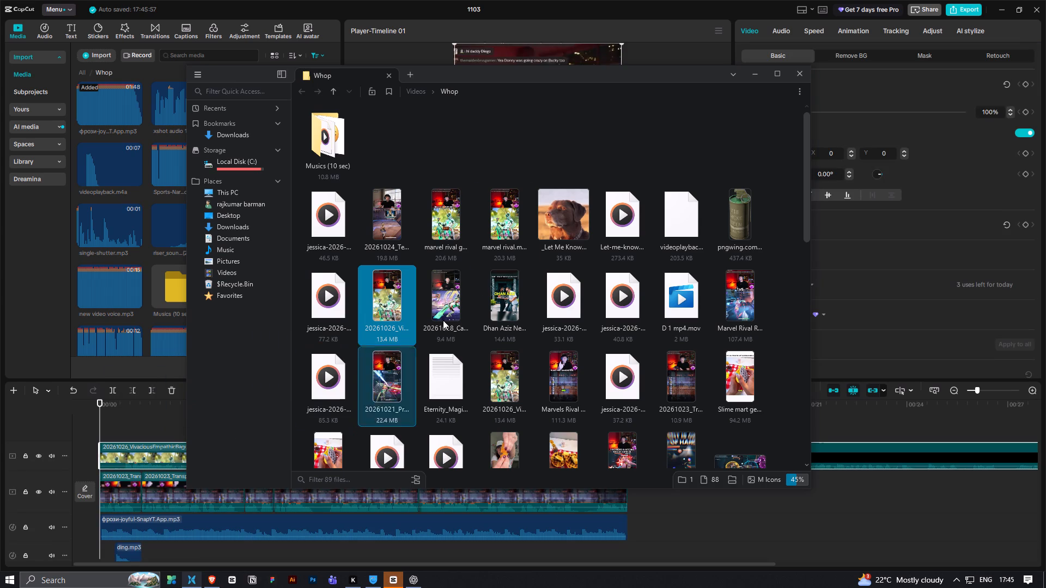
# Close the Whop folder window to get back to the editing timeline.
pyautogui.click(802, 74)
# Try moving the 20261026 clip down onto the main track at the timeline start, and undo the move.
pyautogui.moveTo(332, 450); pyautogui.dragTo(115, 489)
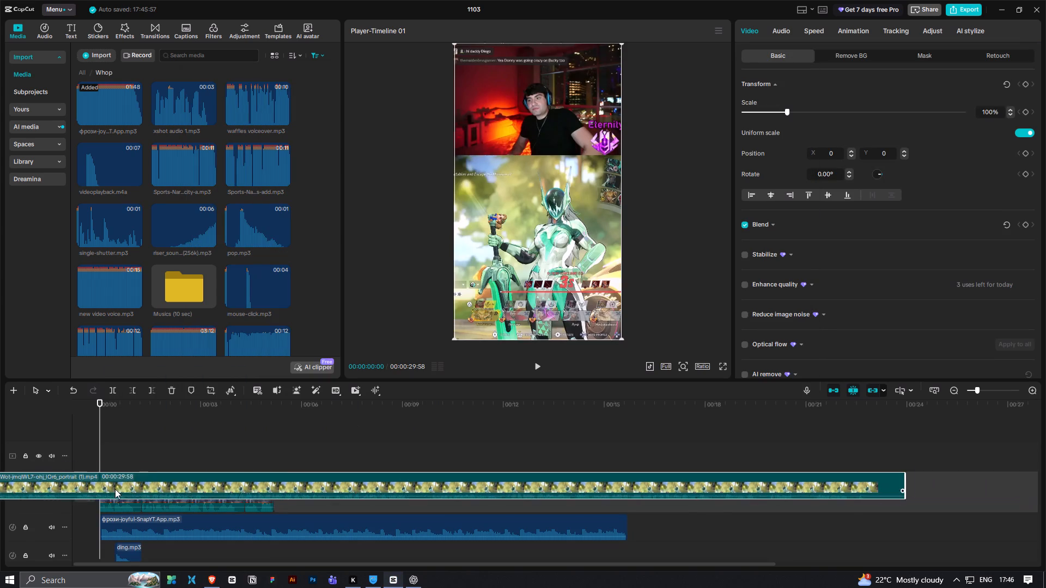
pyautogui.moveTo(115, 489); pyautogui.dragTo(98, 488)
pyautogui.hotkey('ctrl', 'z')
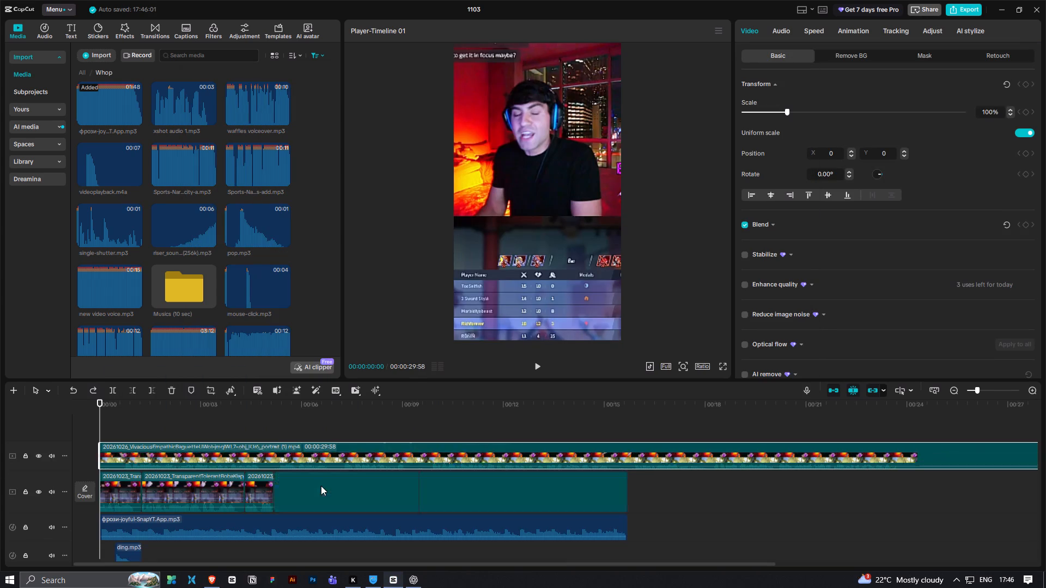
# Move the 20261026 clip onto the main track, directly after the last 20261023 clip.
pyautogui.keyDown('ctrl'); pyautogui.scroll(-8, 321, 487); pyautogui.keyUp('ctrl')
pyautogui.scroll(-2, 384, 526)
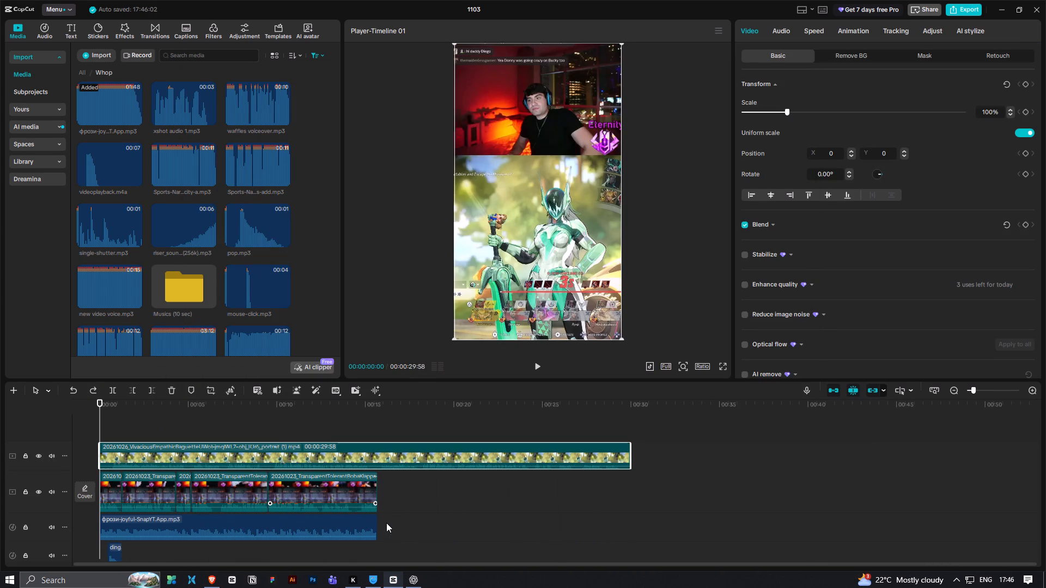
pyautogui.moveTo(309, 456); pyautogui.dragTo(661, 488)
# Play through the 20261026 clip, split it at 00:00:23:01 and delete the part before the split.
pyautogui.click(398, 400)
pyautogui.press('space')
pyautogui.keyDown('ctrl'); pyautogui.scroll(8, 437, 437); pyautogui.keyUp('ctrl')
pyautogui.press('space')
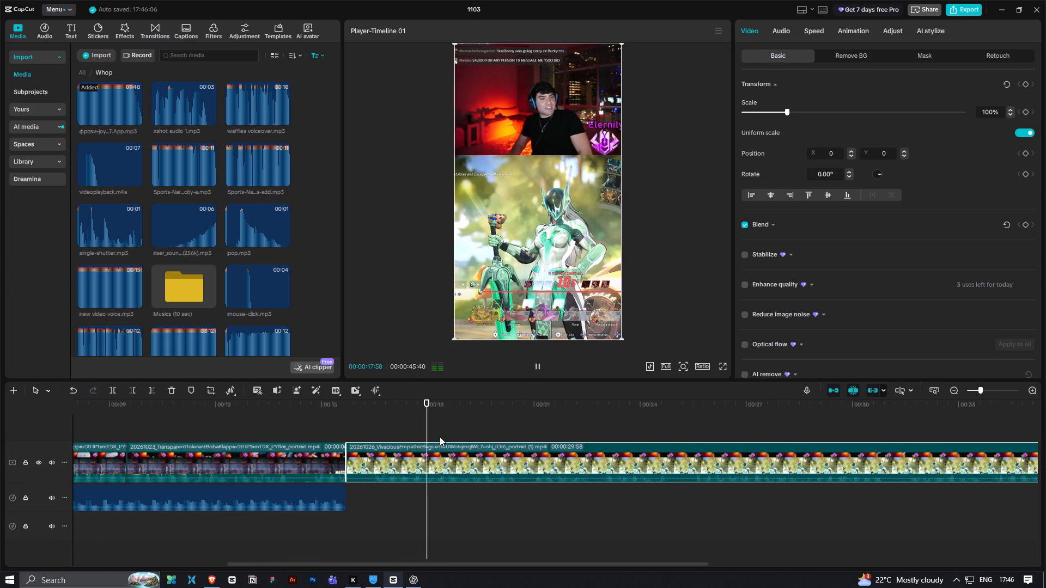
pyautogui.press('space')
pyautogui.keyDown('ctrl'); pyautogui.scroll(-2, 440, 437); pyautogui.keyUp('ctrl')
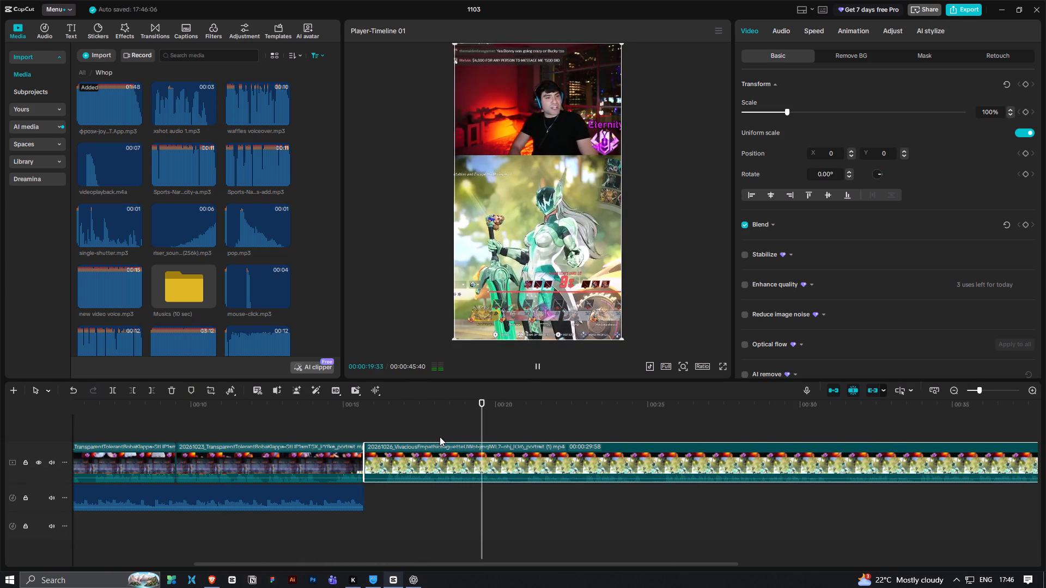
pyautogui.scroll(-3, 440, 437)
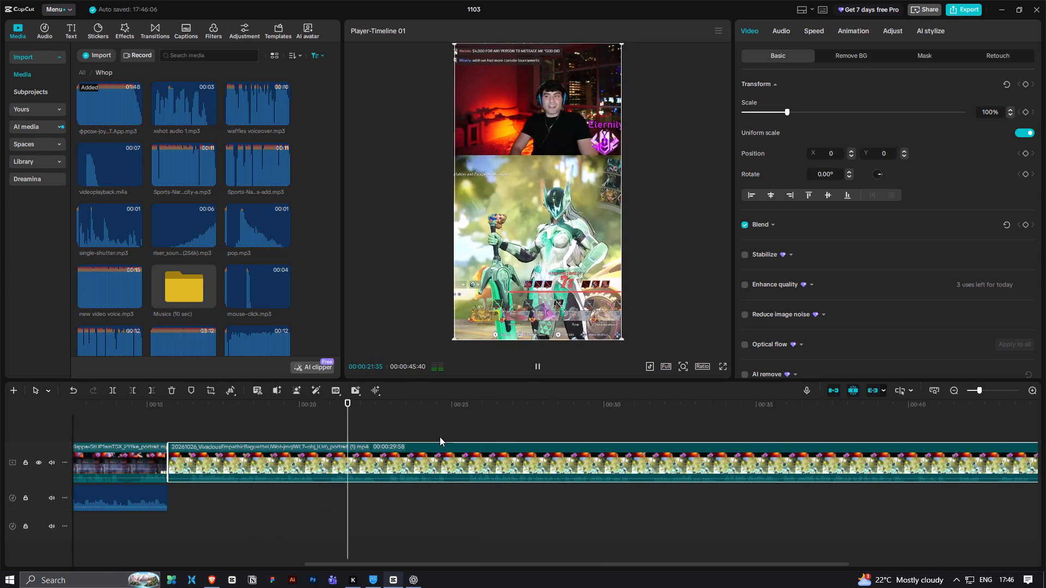
pyautogui.keyDown('ctrl'); pyautogui.scroll(-2, 440, 437); pyautogui.keyUp('ctrl')
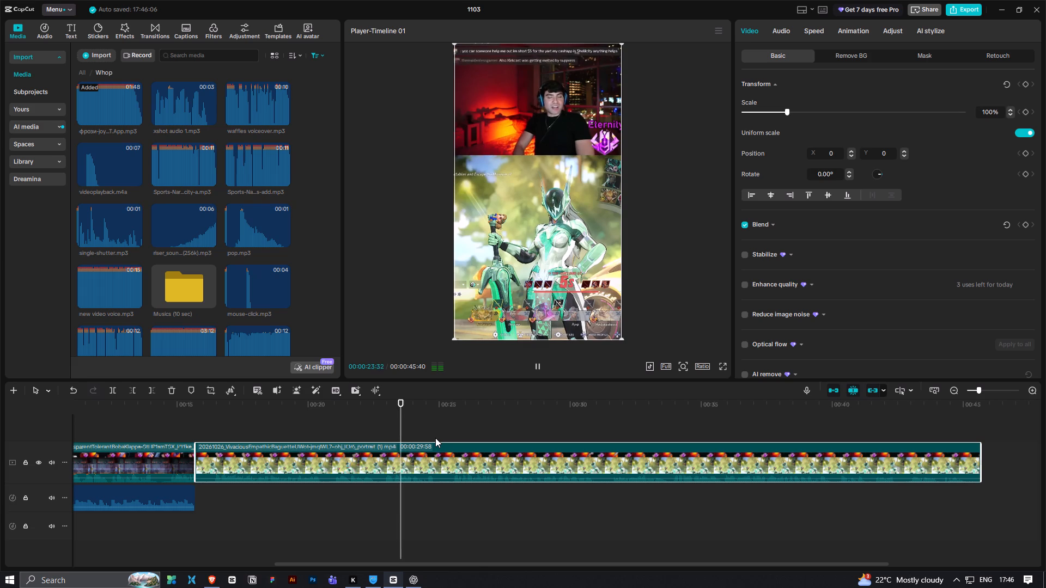
pyautogui.press('space')
pyautogui.moveTo(421, 405); pyautogui.dragTo(387, 424)
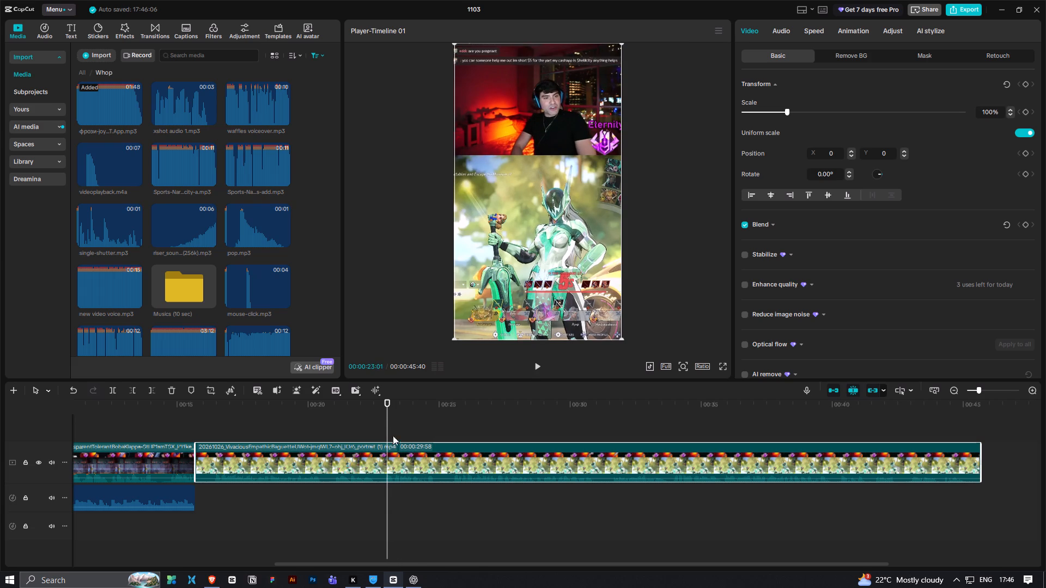
pyautogui.click(392, 458)
pyautogui.hotkey('ctrl', 'b')
pyautogui.click(358, 457)
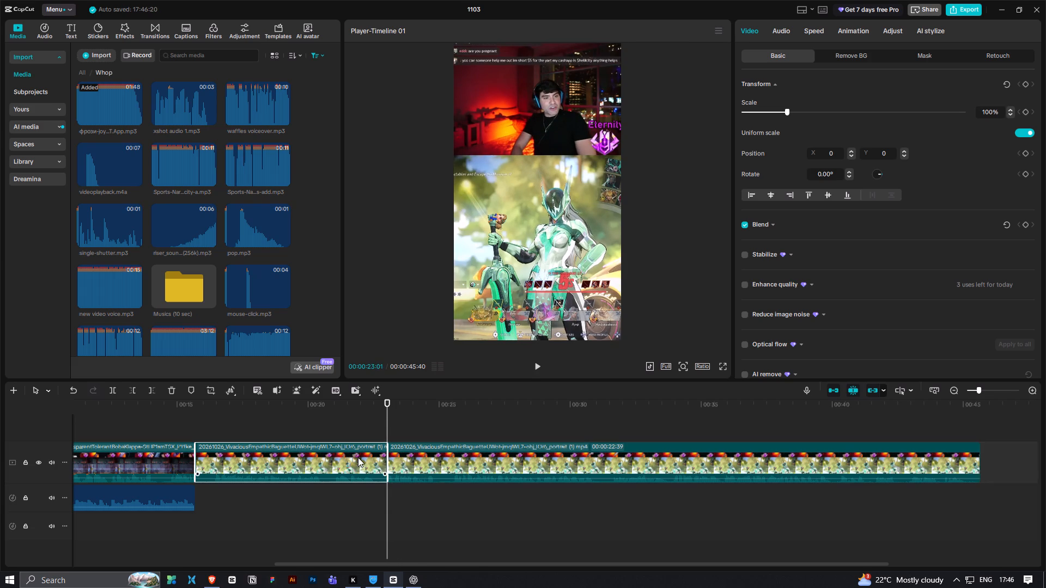
pyautogui.press('BackSpace')
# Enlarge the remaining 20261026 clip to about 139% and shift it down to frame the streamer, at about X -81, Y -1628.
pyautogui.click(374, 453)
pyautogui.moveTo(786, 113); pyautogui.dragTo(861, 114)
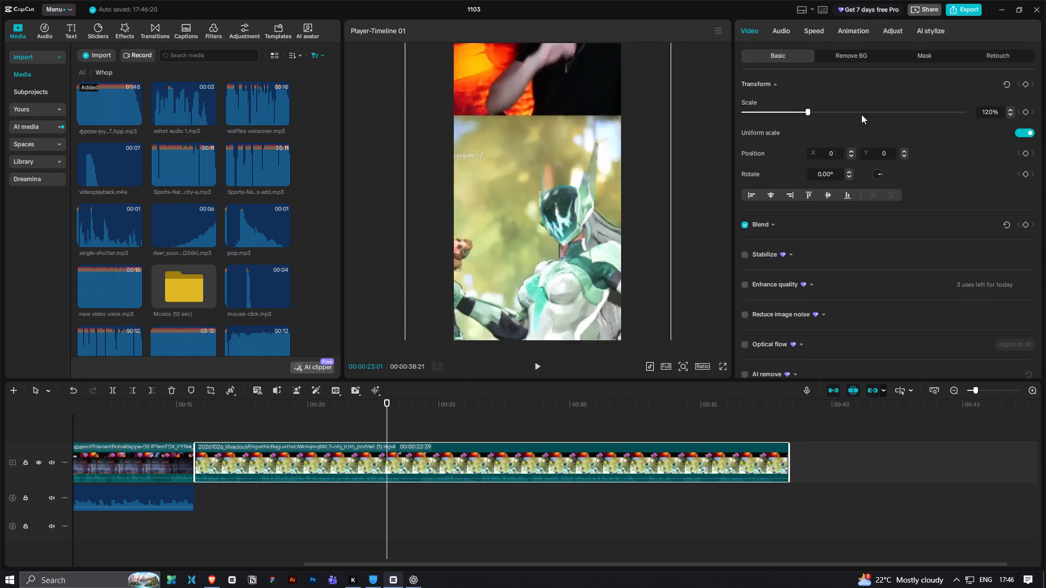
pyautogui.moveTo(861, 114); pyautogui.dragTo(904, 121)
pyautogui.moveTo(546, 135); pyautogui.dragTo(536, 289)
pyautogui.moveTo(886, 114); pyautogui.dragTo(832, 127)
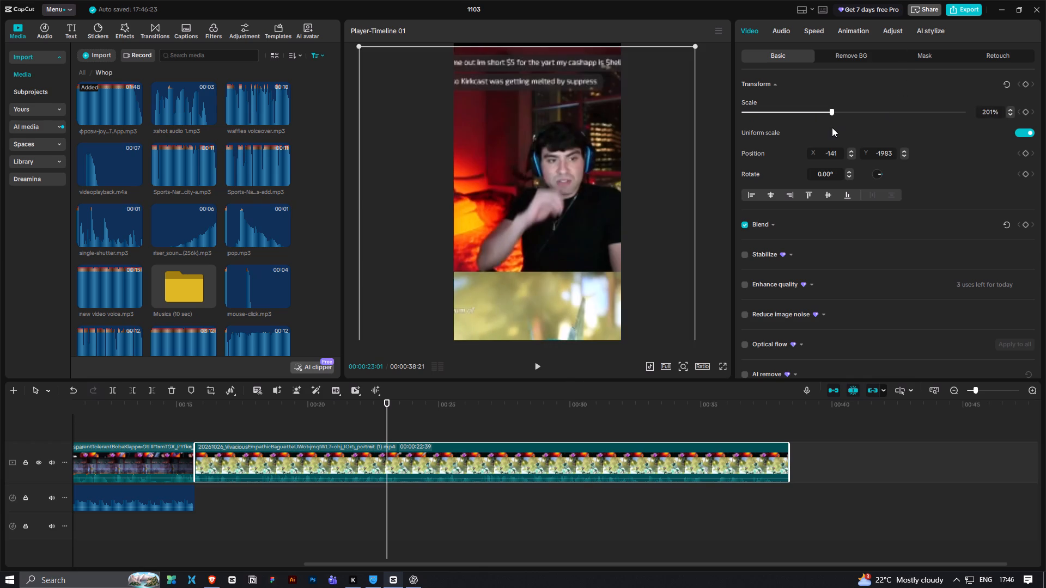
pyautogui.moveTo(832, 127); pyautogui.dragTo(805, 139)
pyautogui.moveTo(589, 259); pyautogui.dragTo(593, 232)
# Copy the attributes of the last 20261023 clip and paste them onto the 20261026 clip.
pyautogui.click(153, 453)
pyautogui.rightClick(153, 453)
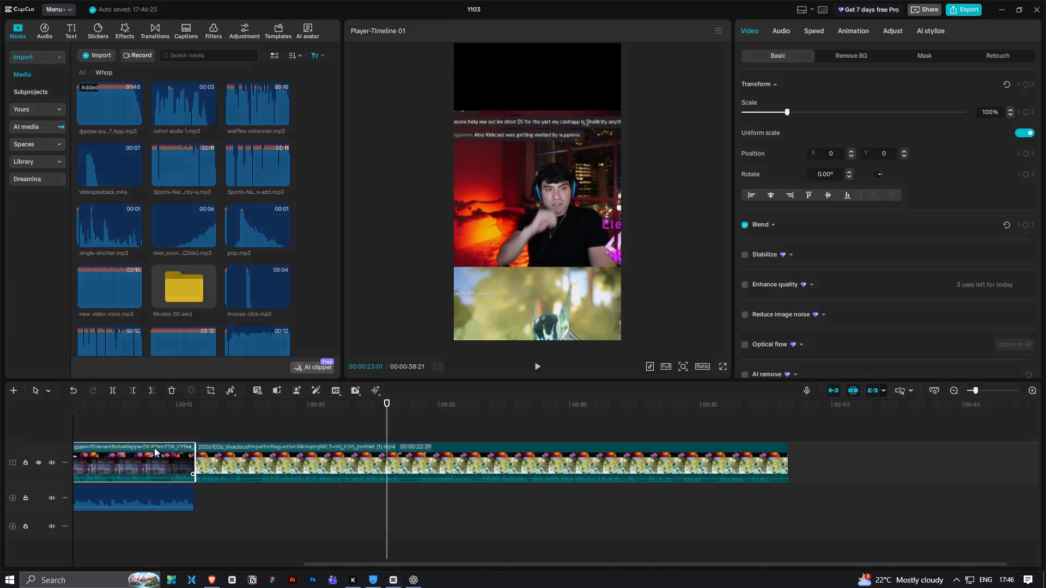
pyautogui.click(227, 222)
pyautogui.click(413, 468)
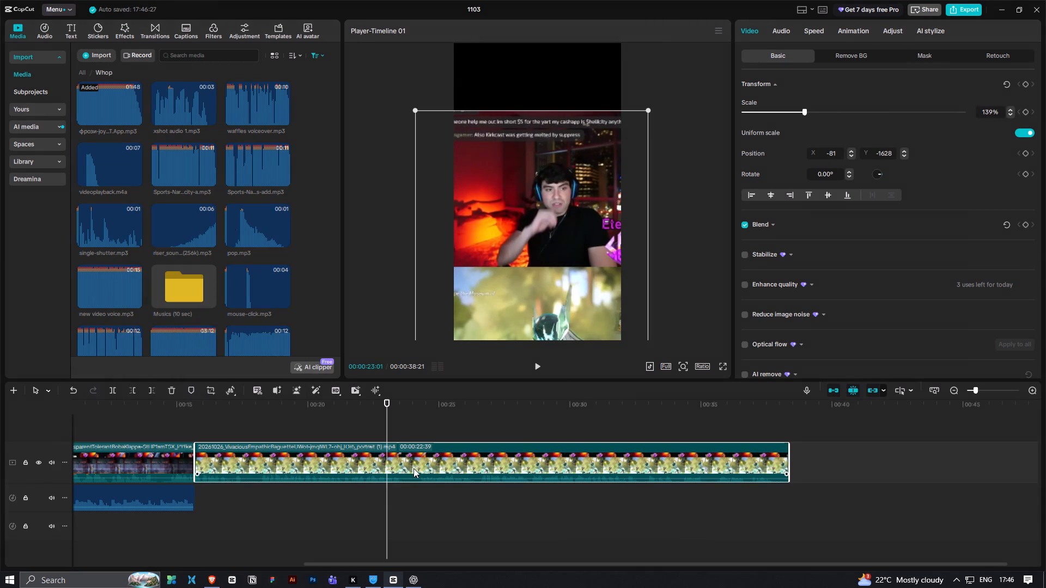
pyautogui.rightClick(413, 468)
pyautogui.click(478, 229)
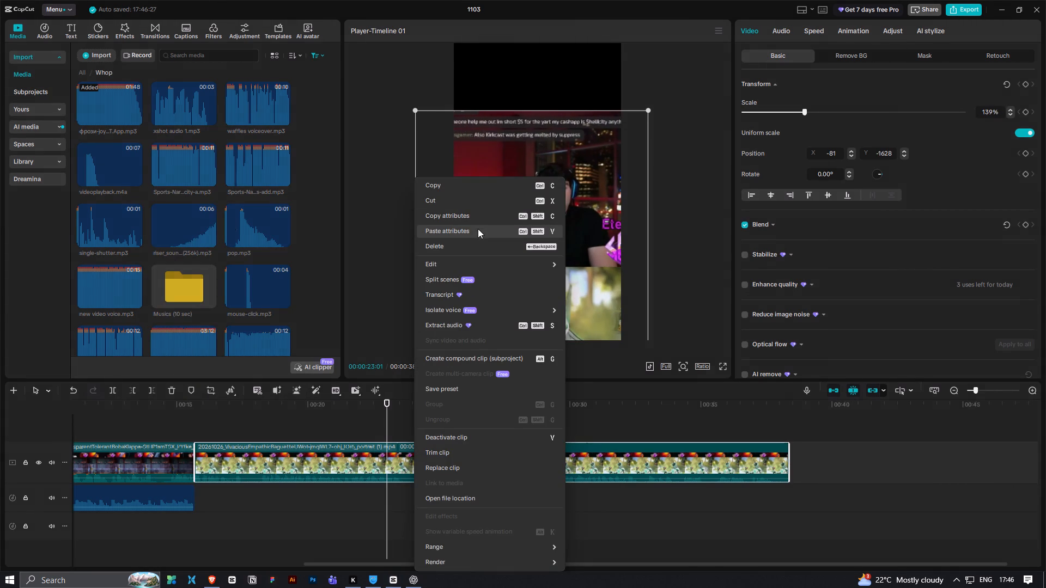
pyautogui.click(663, 409)
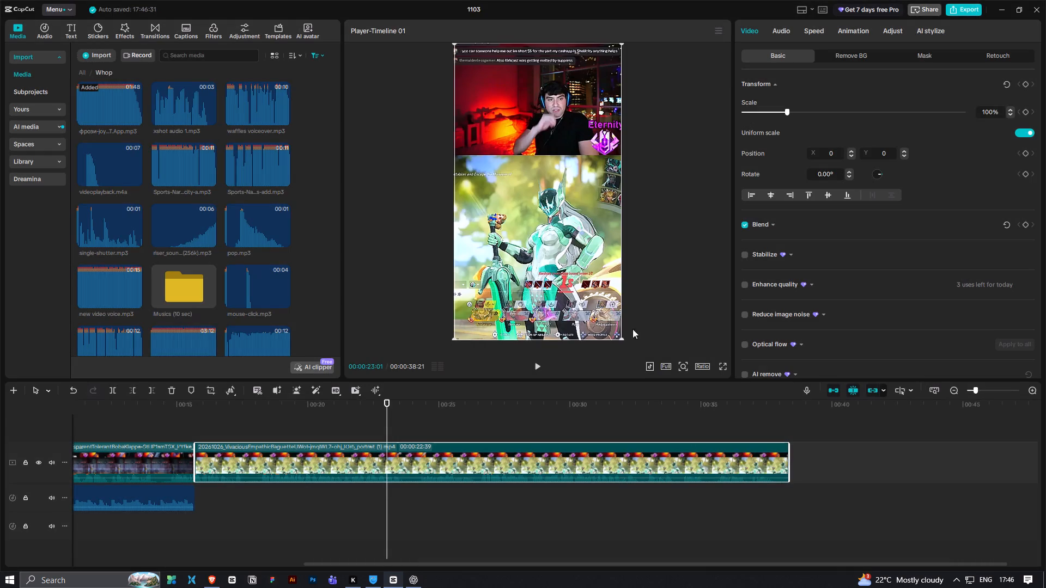
# Scale the 20261026 clip to about 135% and move it down in the frame to about Y -665.
pyautogui.moveTo(619, 339); pyautogui.dragTo(664, 414)
pyautogui.moveTo(573, 232); pyautogui.dragTo(573, 291)
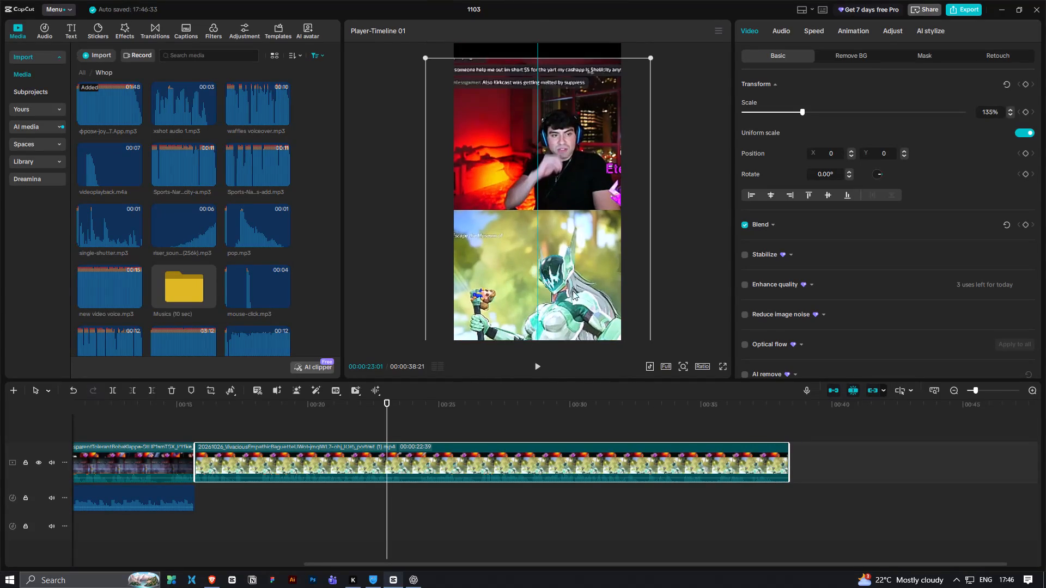
pyautogui.moveTo(573, 291); pyautogui.dragTo(575, 285)
pyautogui.click(289, 431)
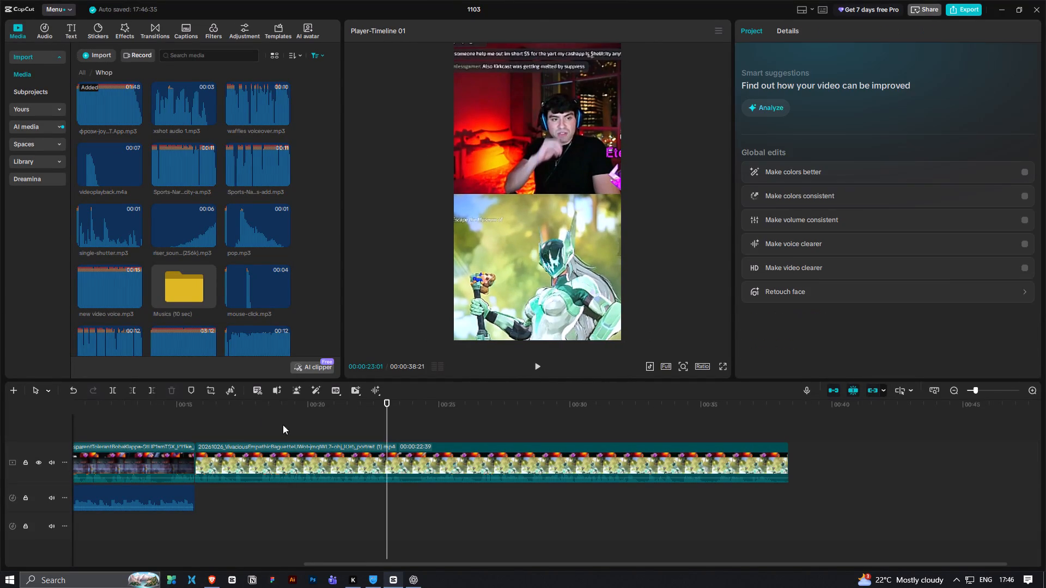
# Play the 20261026 clip from its beginning and lower its audio volume all the way down.
pyautogui.moveTo(257, 403); pyautogui.dragTo(198, 418)
pyautogui.press('space')
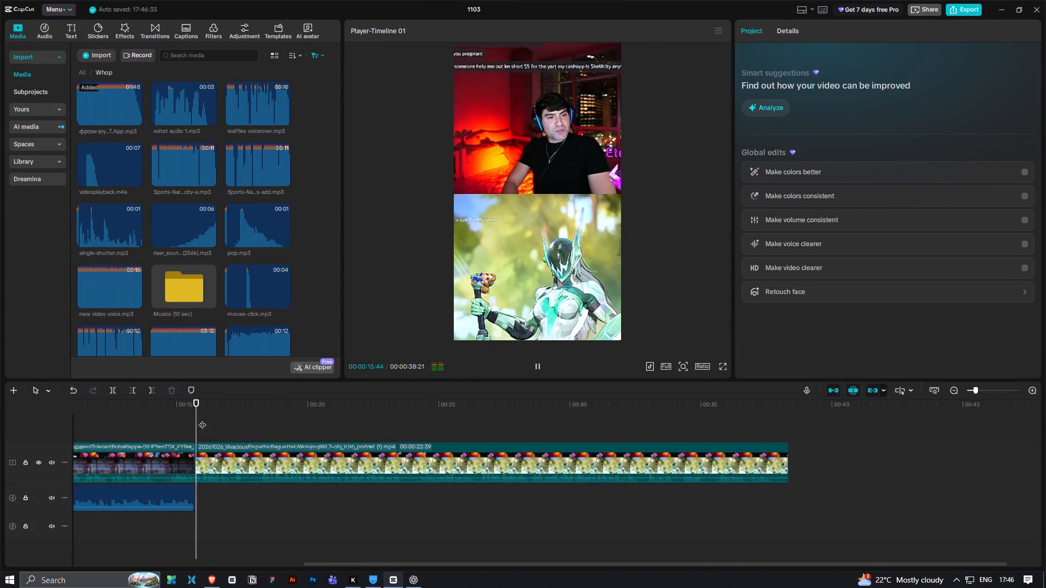
pyautogui.click(275, 460)
pyautogui.press('space')
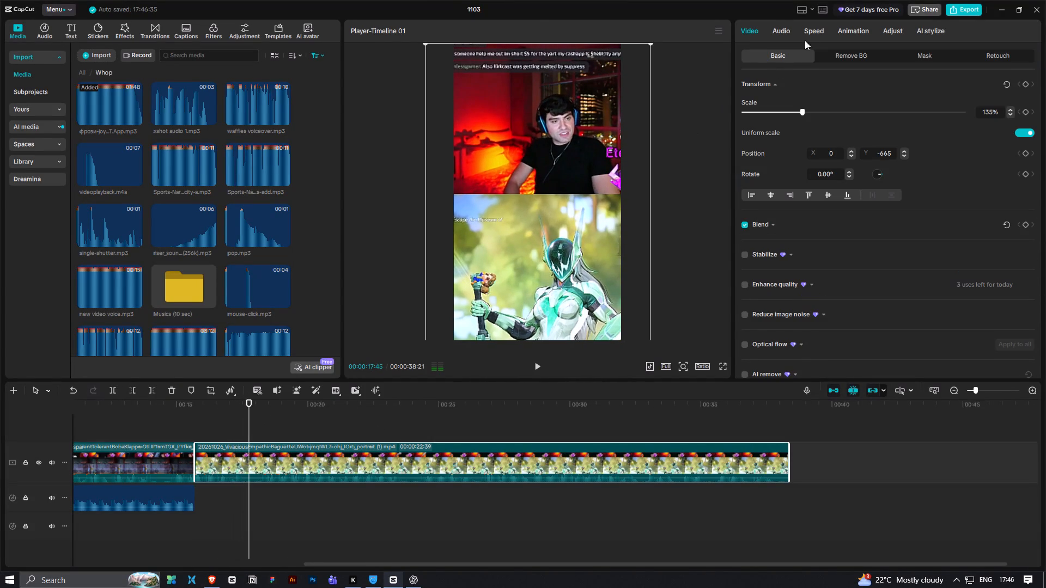
pyautogui.click(781, 32)
pyautogui.click(812, 35)
pyautogui.click(750, 38)
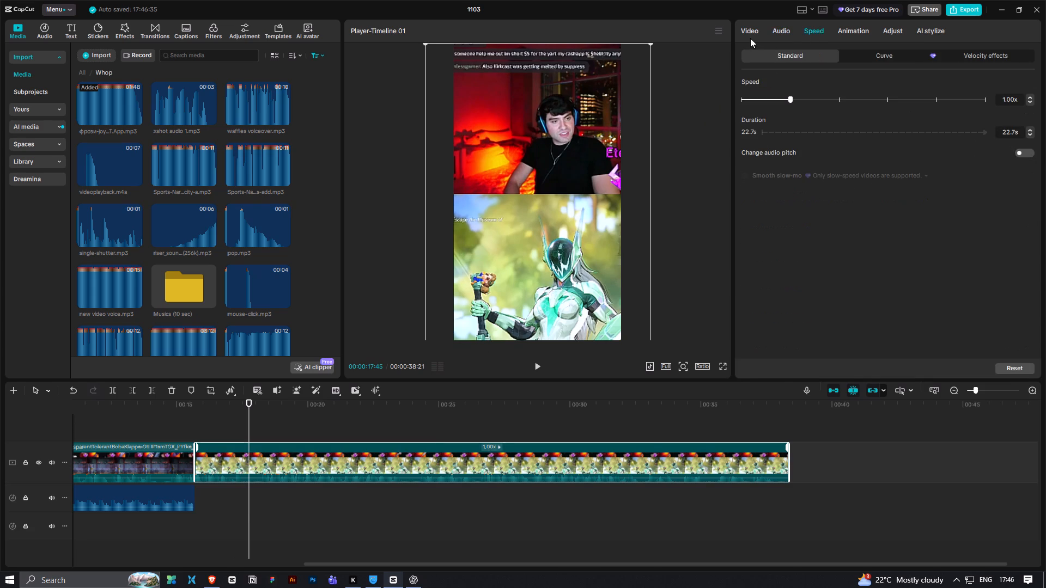
pyautogui.click(790, 29)
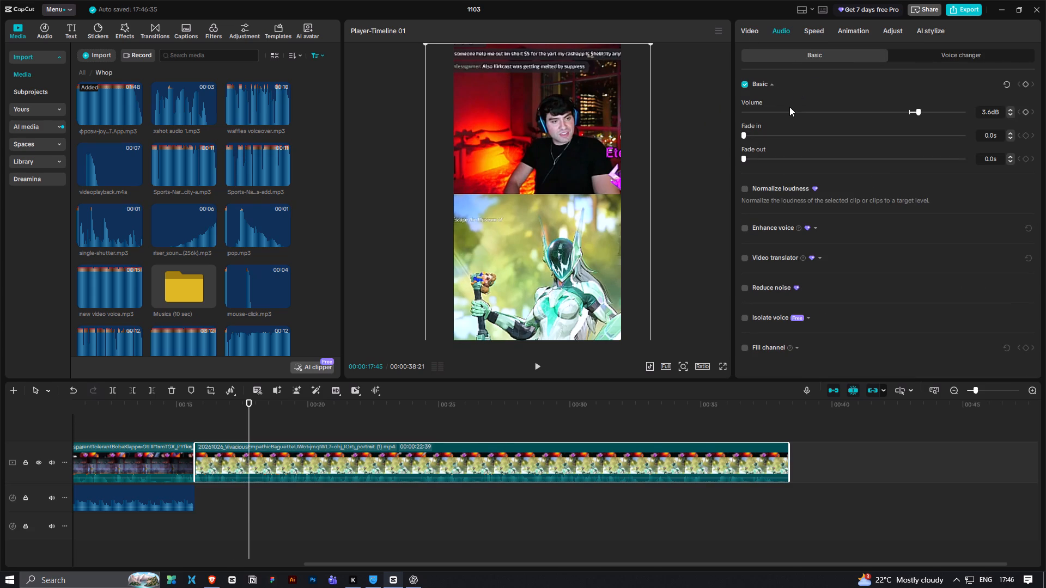
pyautogui.moveTo(789, 107); pyautogui.dragTo(692, 132)
pyautogui.click(480, 426)
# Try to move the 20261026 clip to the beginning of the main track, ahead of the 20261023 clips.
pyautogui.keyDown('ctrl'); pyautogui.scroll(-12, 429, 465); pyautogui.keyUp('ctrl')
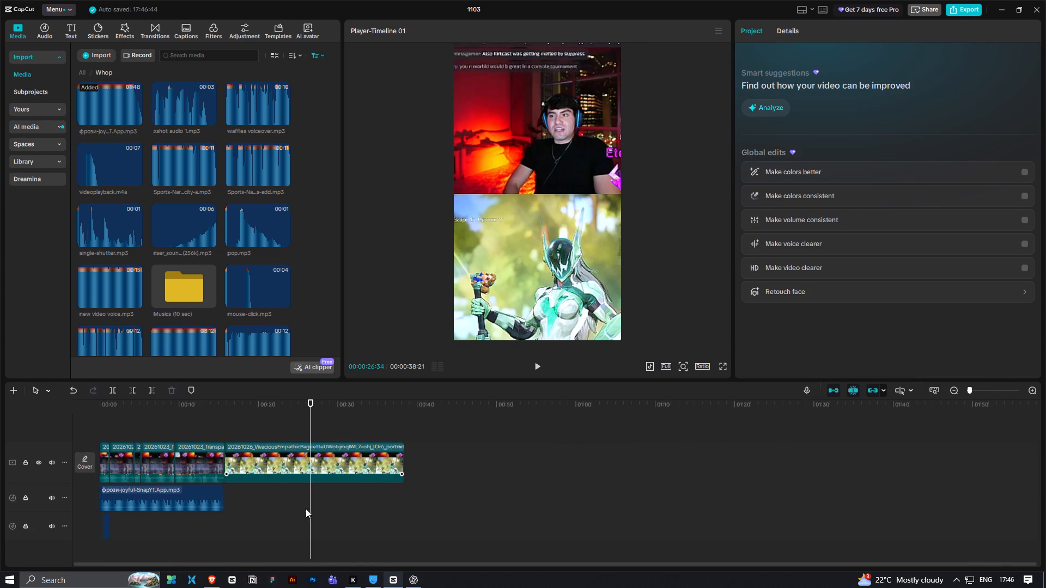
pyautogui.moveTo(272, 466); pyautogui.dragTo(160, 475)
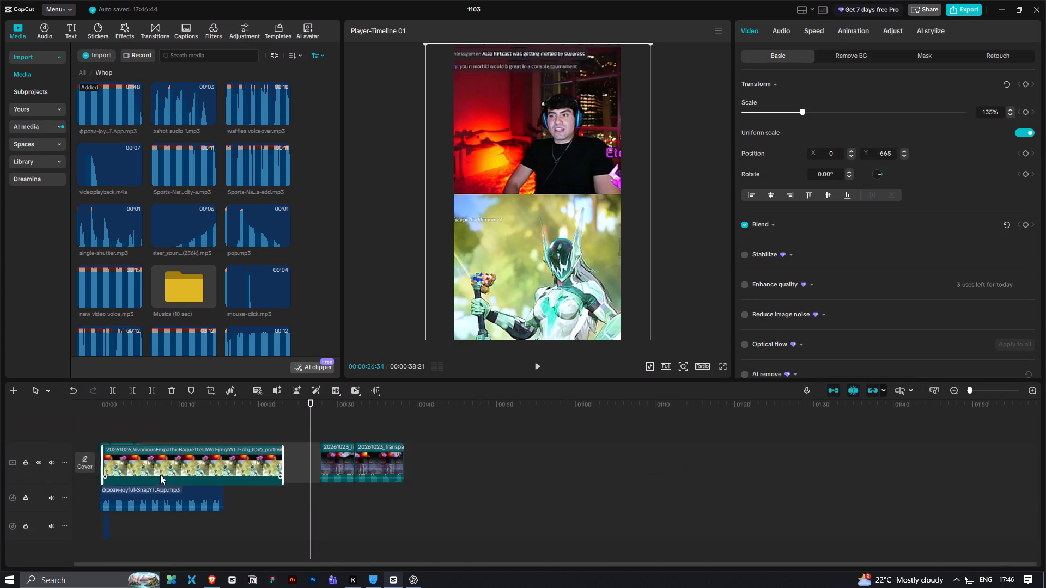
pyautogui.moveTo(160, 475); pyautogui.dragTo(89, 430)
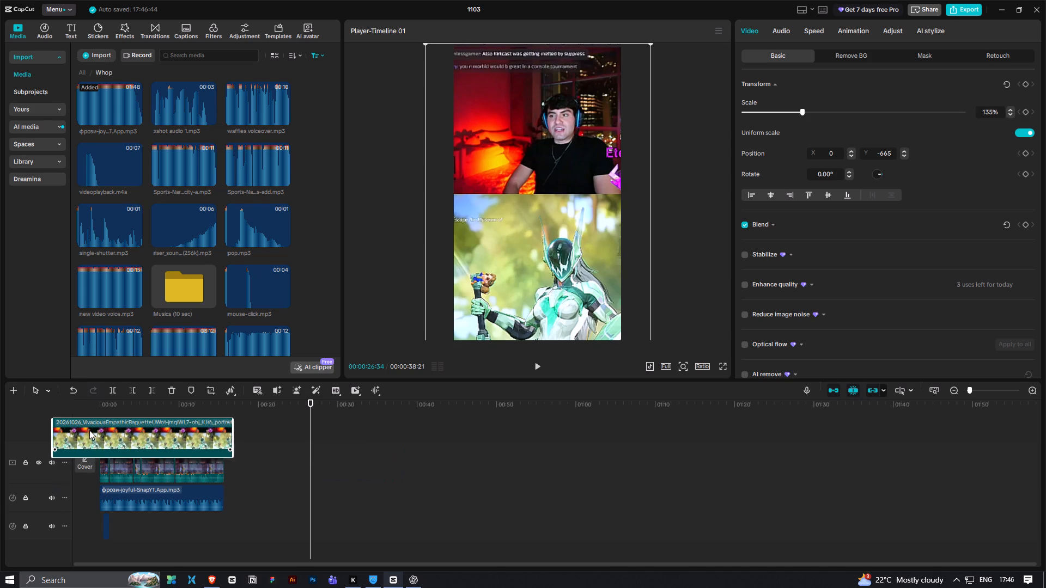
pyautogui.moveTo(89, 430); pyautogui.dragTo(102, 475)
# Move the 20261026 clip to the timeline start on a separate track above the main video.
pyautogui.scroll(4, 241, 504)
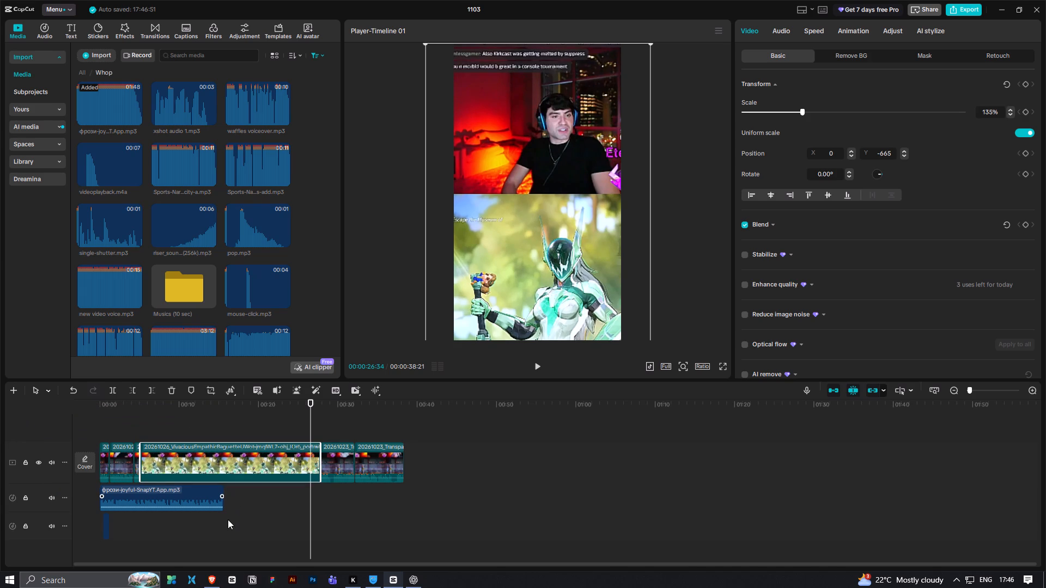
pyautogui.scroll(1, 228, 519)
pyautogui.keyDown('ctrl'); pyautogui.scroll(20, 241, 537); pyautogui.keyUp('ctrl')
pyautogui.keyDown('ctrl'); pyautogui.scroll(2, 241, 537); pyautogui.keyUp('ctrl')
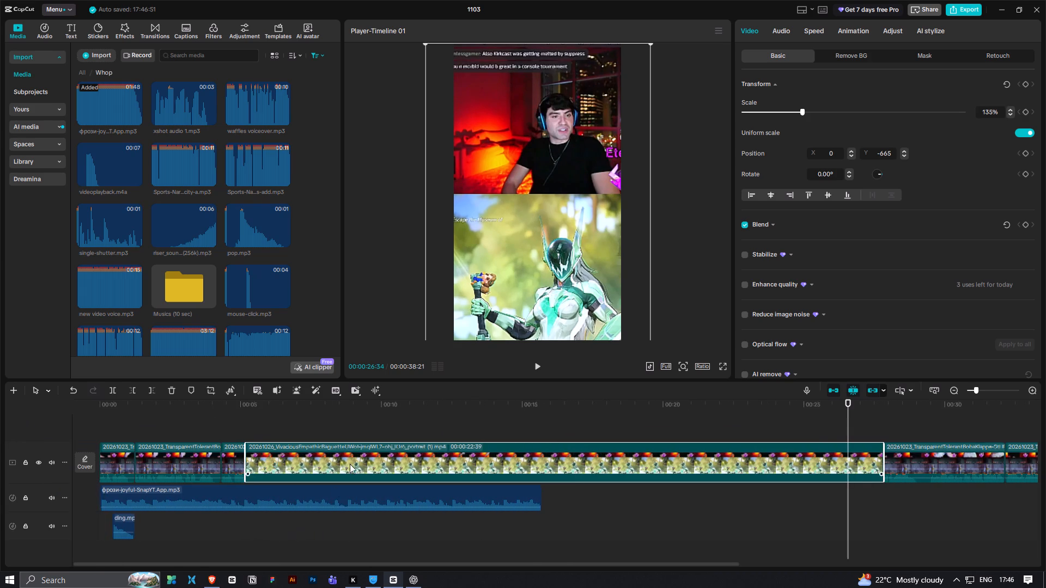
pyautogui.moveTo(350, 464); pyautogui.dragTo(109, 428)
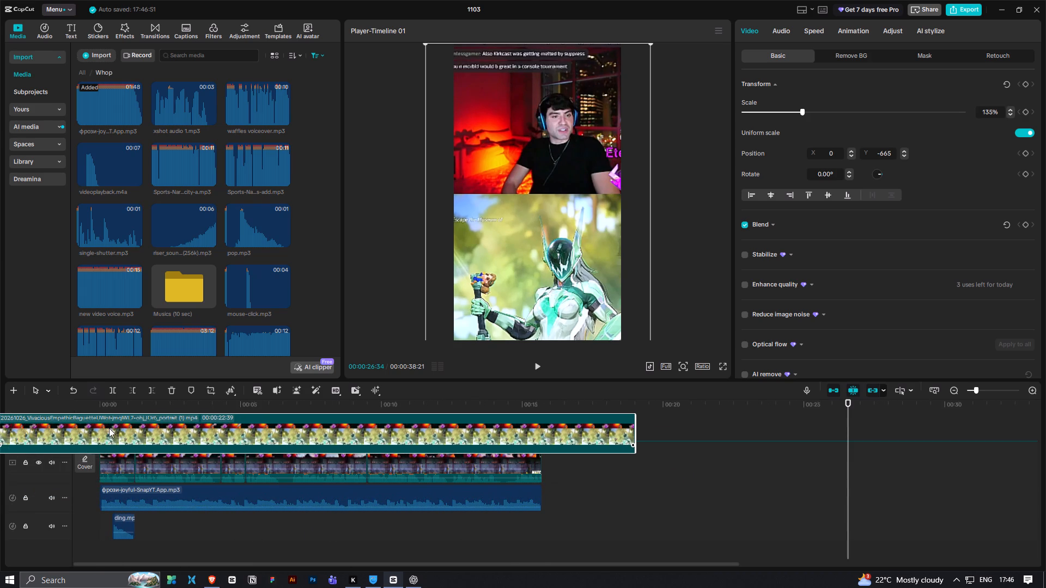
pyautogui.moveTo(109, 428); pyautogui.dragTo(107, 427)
# Put the 20261026 clip first on the main track and move the short opening 20261023 clip directly behind it.
pyautogui.keyDown('ctrl'); pyautogui.scroll(-3, 358, 499); pyautogui.keyUp('ctrl')
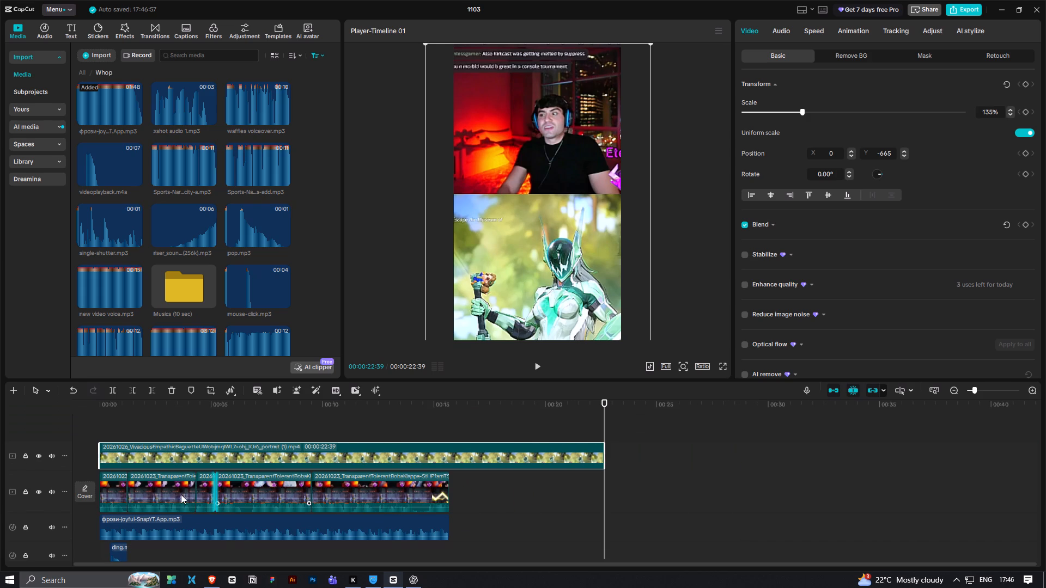
pyautogui.moveTo(124, 458); pyautogui.dragTo(96, 499)
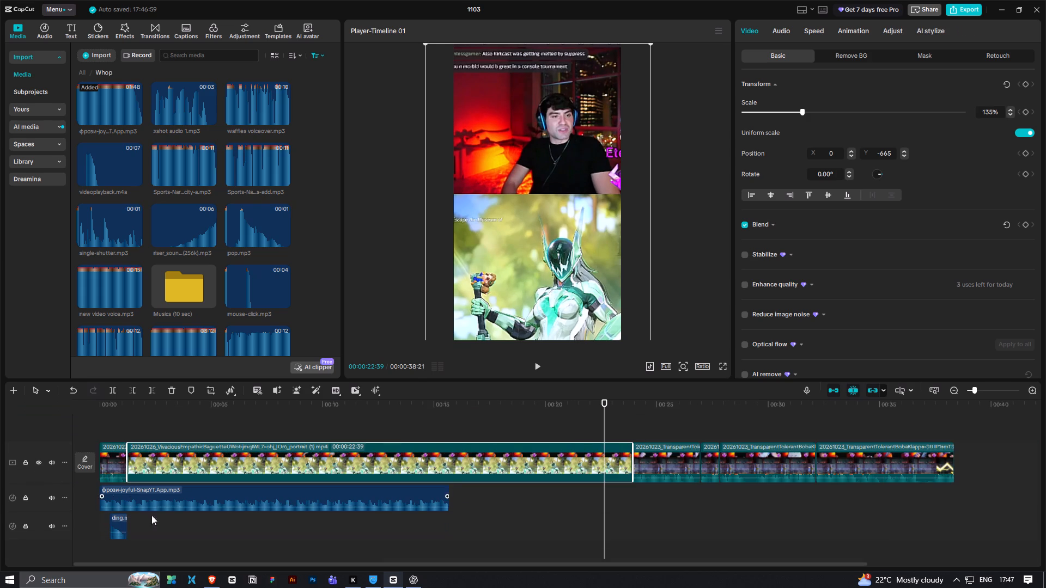
pyautogui.keyDown('ctrl'); pyautogui.scroll(2, 181, 522); pyautogui.keyUp('ctrl')
pyautogui.keyDown('ctrl'); pyautogui.scroll(-4, 161, 526); pyautogui.keyUp('ctrl')
pyautogui.scroll(2, 124, 513)
pyautogui.moveTo(138, 460); pyautogui.dragTo(130, 462)
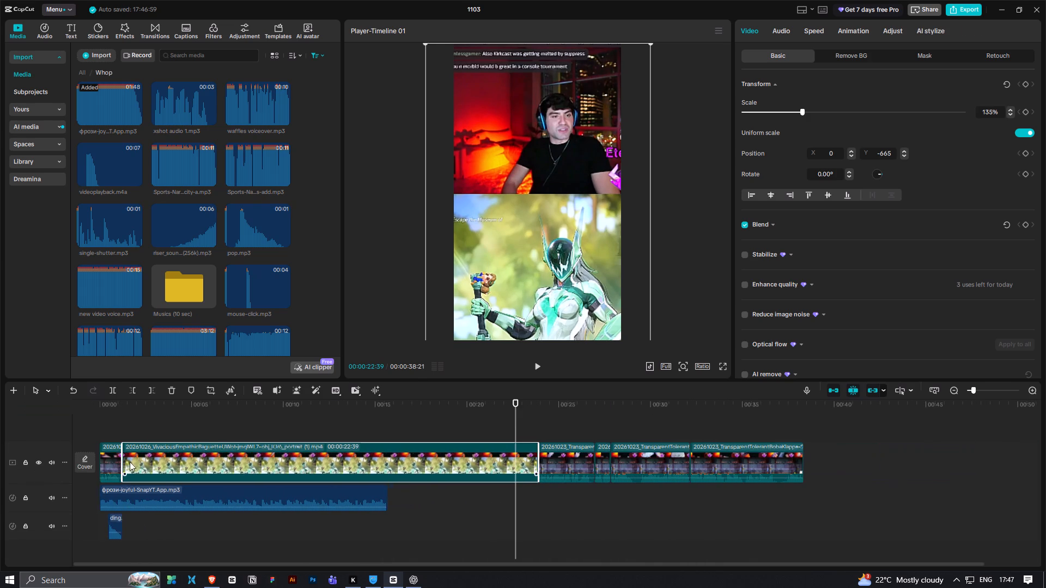
pyautogui.moveTo(130, 462); pyautogui.dragTo(124, 451)
pyautogui.moveTo(106, 467); pyautogui.dragTo(521, 473)
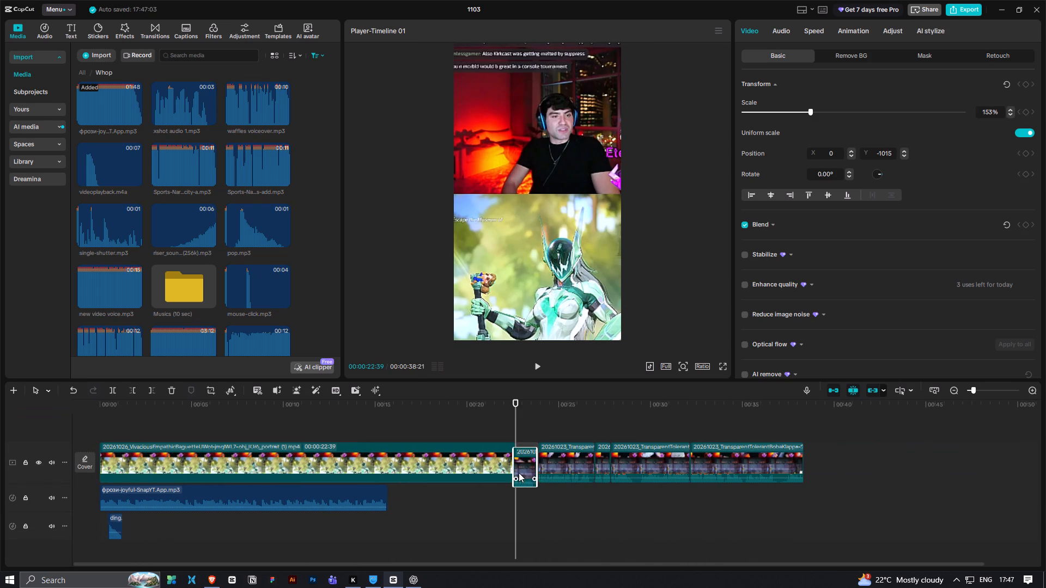
# Select the music and the ding sound together and move them so the music starts with the first 20261023 clip.
pyautogui.moveTo(150, 408); pyautogui.dragTo(142, 408)
pyautogui.moveTo(138, 406); pyautogui.dragTo(85, 414)
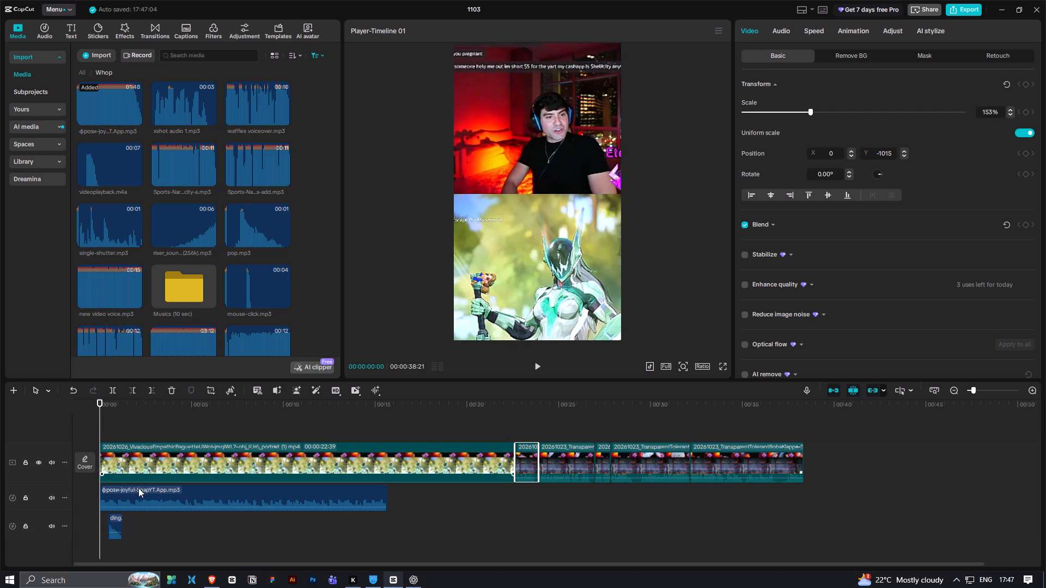
pyautogui.moveTo(197, 538); pyautogui.dragTo(127, 489)
pyautogui.click(162, 538)
pyautogui.moveTo(160, 546); pyautogui.dragTo(133, 520)
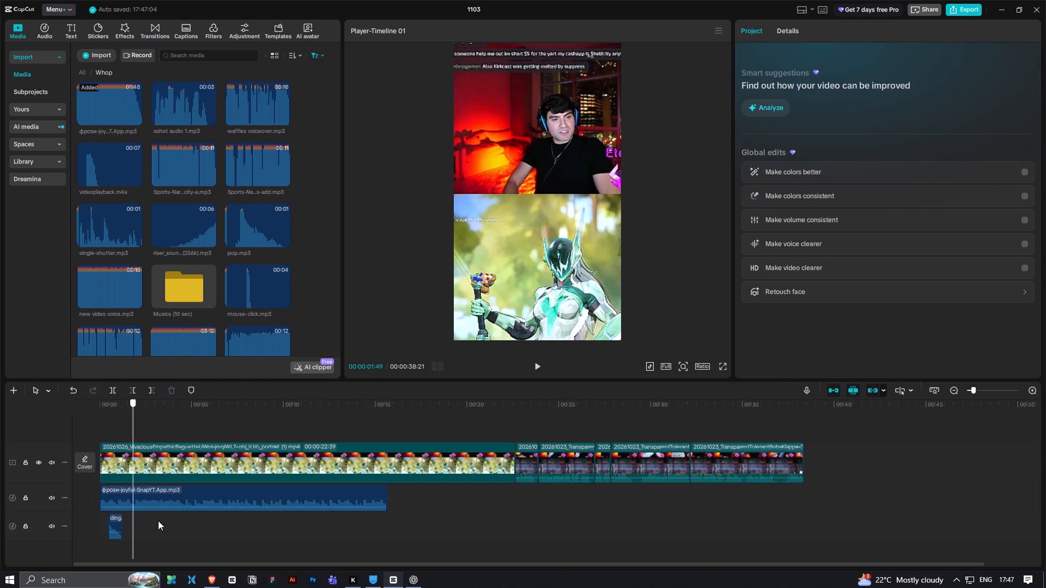
pyautogui.moveTo(169, 526); pyautogui.dragTo(107, 490)
pyautogui.moveTo(127, 491); pyautogui.dragTo(546, 494)
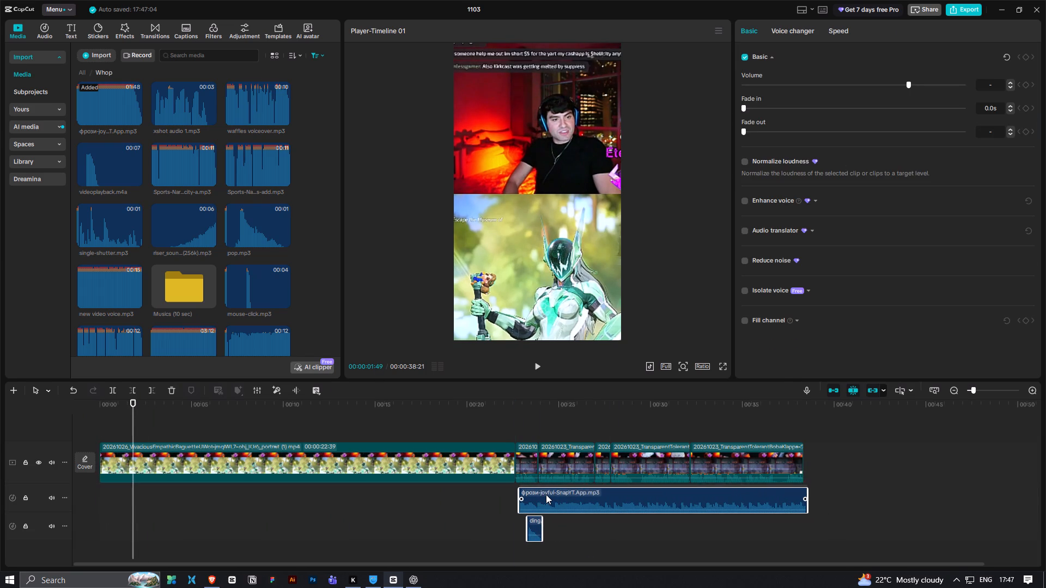
pyautogui.moveTo(546, 494); pyautogui.dragTo(542, 494)
pyautogui.click(532, 421)
pyautogui.moveTo(528, 432); pyautogui.dragTo(604, 509)
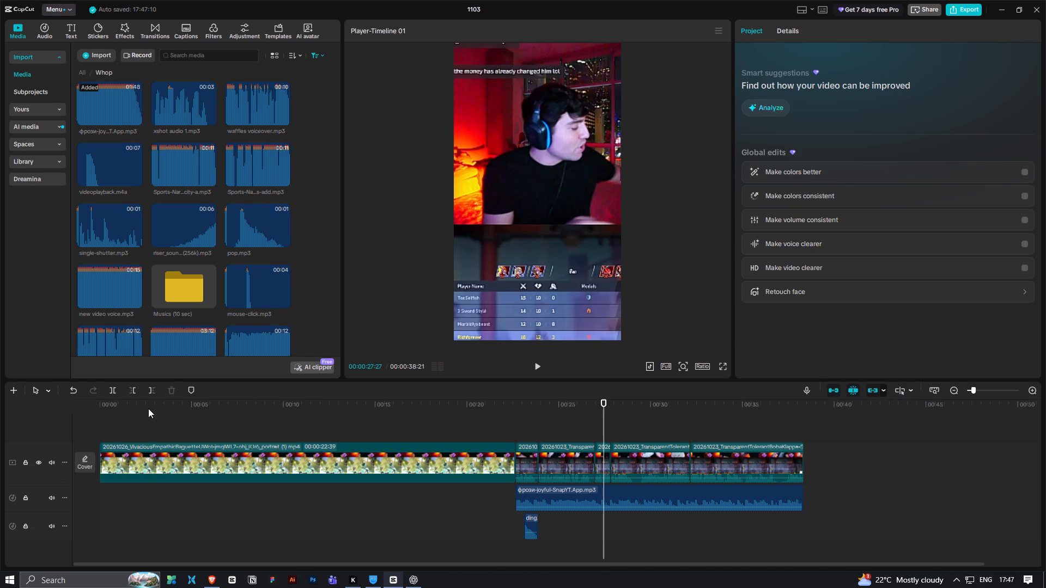
# Add the jessica voiceover "Only-serious-gamers-know-about-THIS!" from the Whop folder to the audio track and move it to the timeline start.
pyautogui.moveTo(148, 408); pyautogui.dragTo(107, 404)
pyautogui.moveTo(74, 404); pyautogui.dragTo(64, 412)
pyautogui.press('space')
pyautogui.keyDown('ctrl'); pyautogui.scroll(9, 199, 477); pyautogui.keyUp('ctrl')
pyautogui.scroll(2, 214, 483)
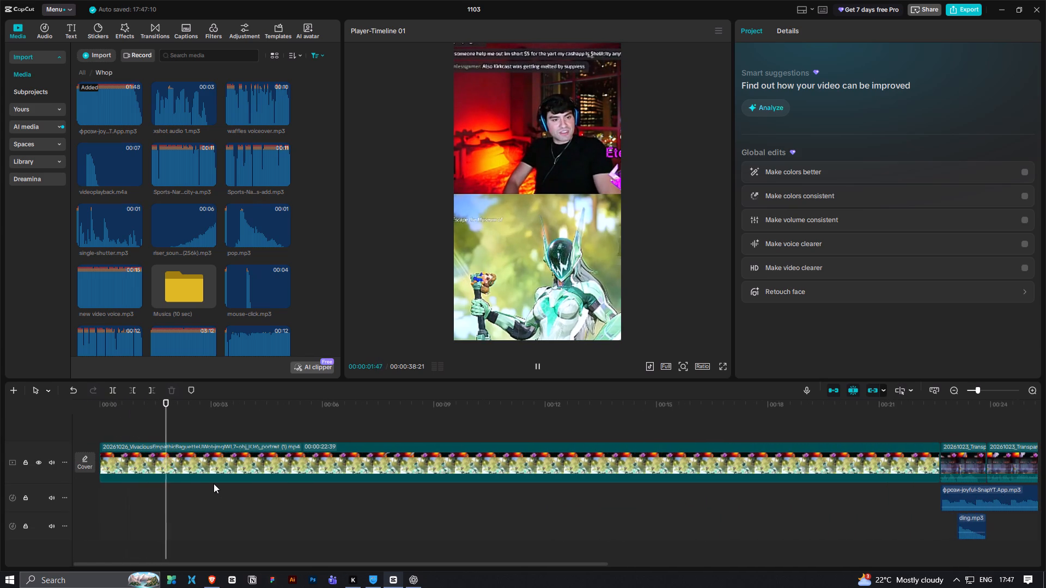
pyautogui.press('space')
pyautogui.keyDown('ctrl'); pyautogui.scroll(-3, 305, 489); pyautogui.keyUp('ctrl')
pyautogui.click(194, 578)
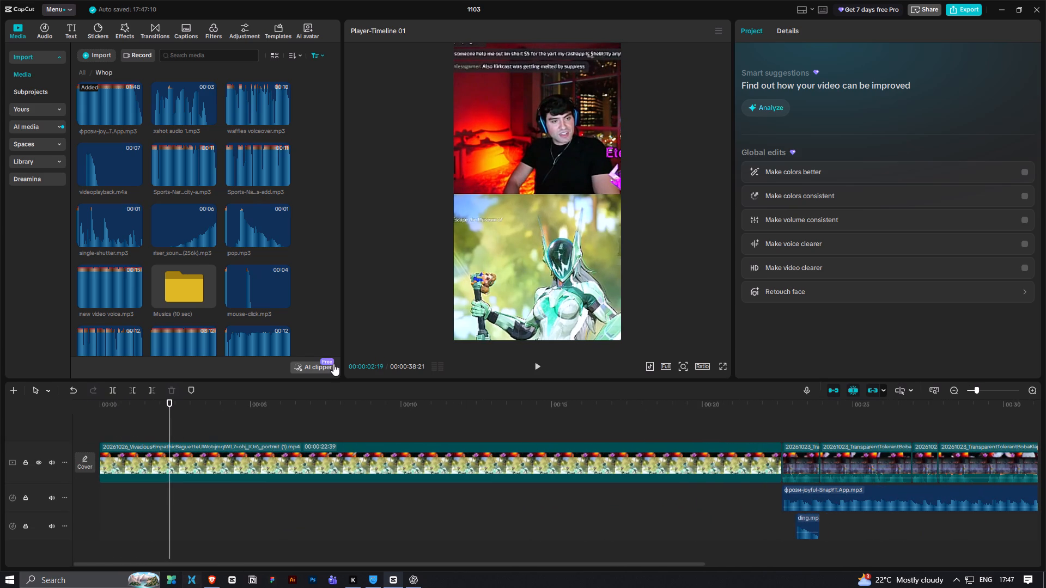
pyautogui.moveTo(333, 223); pyautogui.dragTo(111, 432)
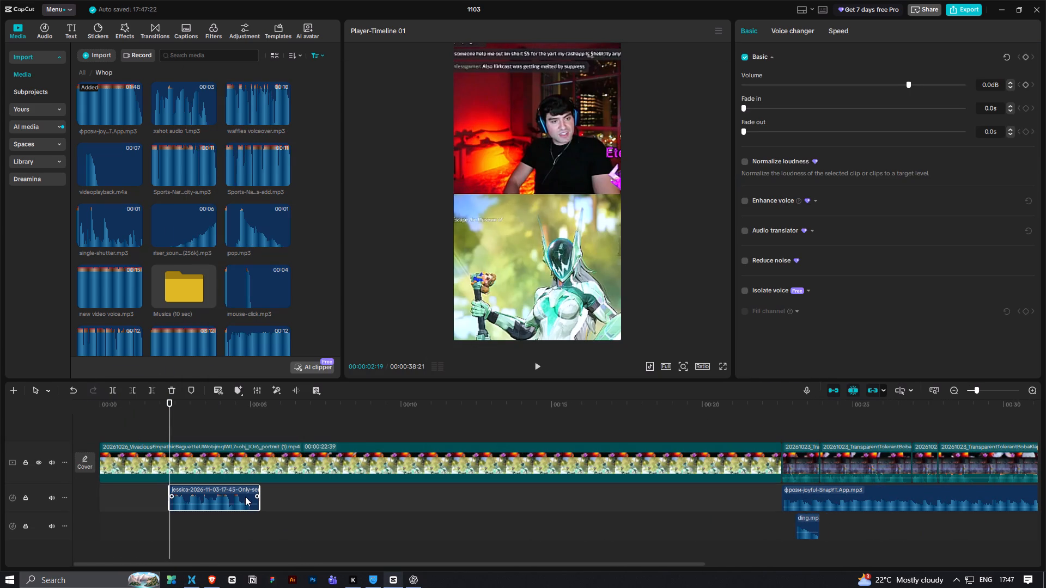
pyautogui.moveTo(222, 492); pyautogui.dragTo(144, 488)
# Trim about 0.2 seconds off the beginning of the jessica voiceover, move it back to the timeline start and play it through.
pyautogui.moveTo(141, 412); pyautogui.dragTo(48, 415)
pyautogui.press('space')
pyautogui.keyDown('ctrl'); pyautogui.scroll(3, 151, 458); pyautogui.keyUp('ctrl')
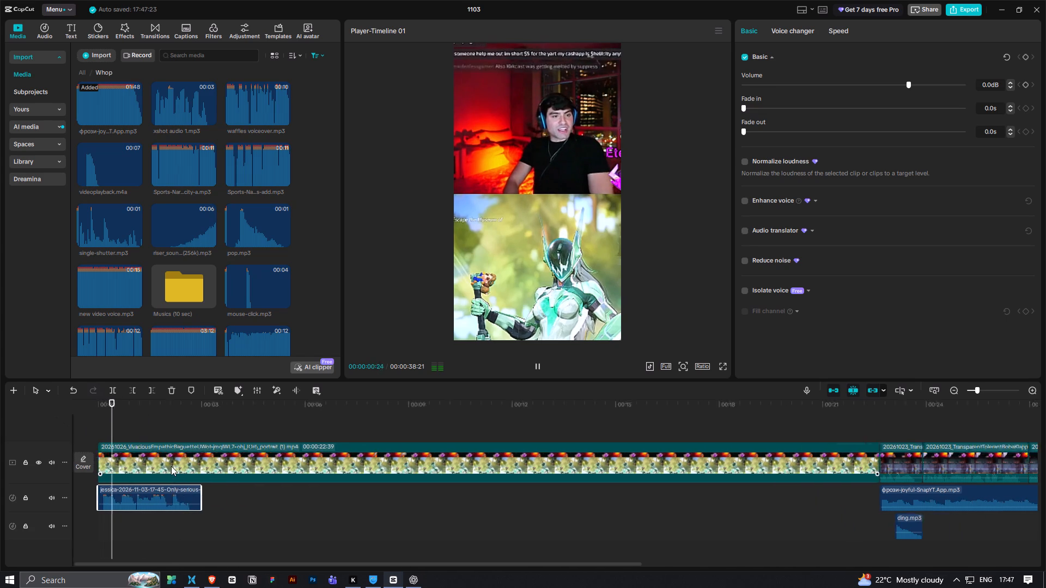
pyautogui.keyDown('ctrl'); pyautogui.scroll(1, 171, 466); pyautogui.keyUp('ctrl')
pyautogui.keyDown('ctrl'); pyautogui.scroll(6, 169, 526); pyautogui.keyUp('ctrl')
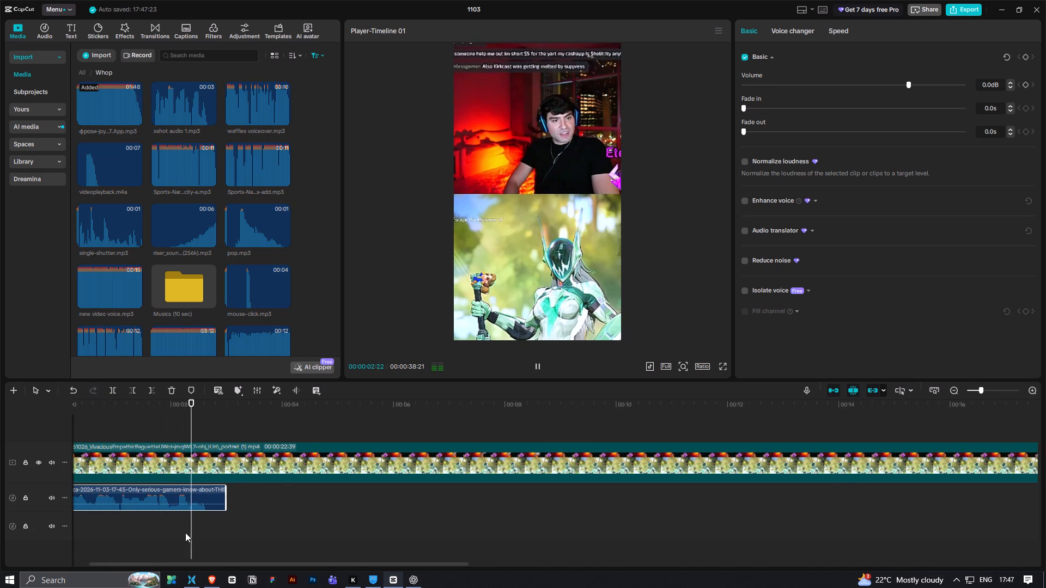
pyautogui.keyDown('ctrl'); pyautogui.scroll(4, 185, 532); pyautogui.keyUp('ctrl')
pyautogui.press('space')
pyautogui.scroll(6, 192, 532)
pyautogui.moveTo(98, 504); pyautogui.dragTo(110, 503)
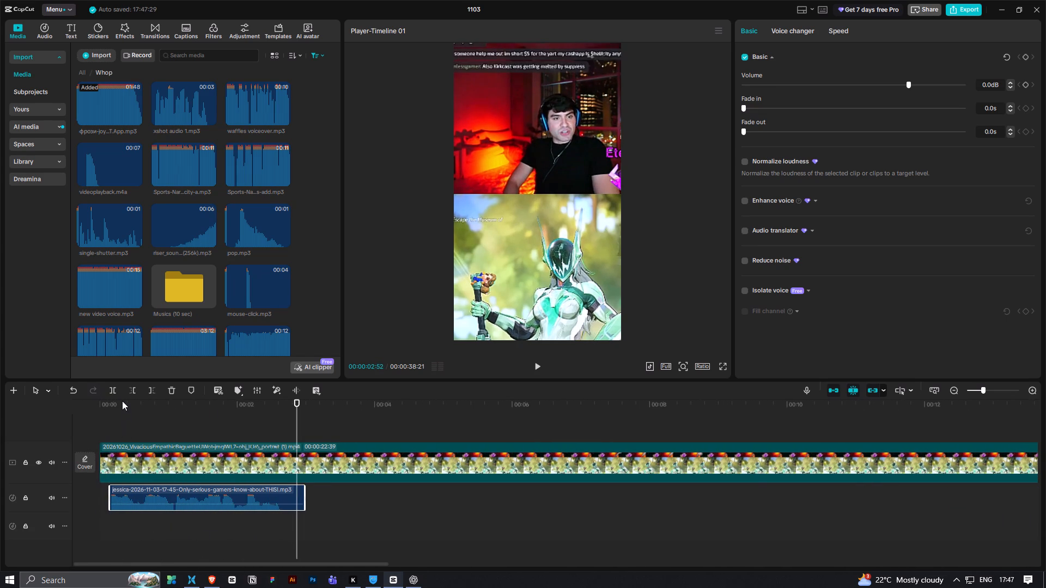
pyautogui.moveTo(122, 401); pyautogui.dragTo(66, 416)
pyautogui.moveTo(132, 498); pyautogui.dragTo(101, 503)
pyautogui.press('space')
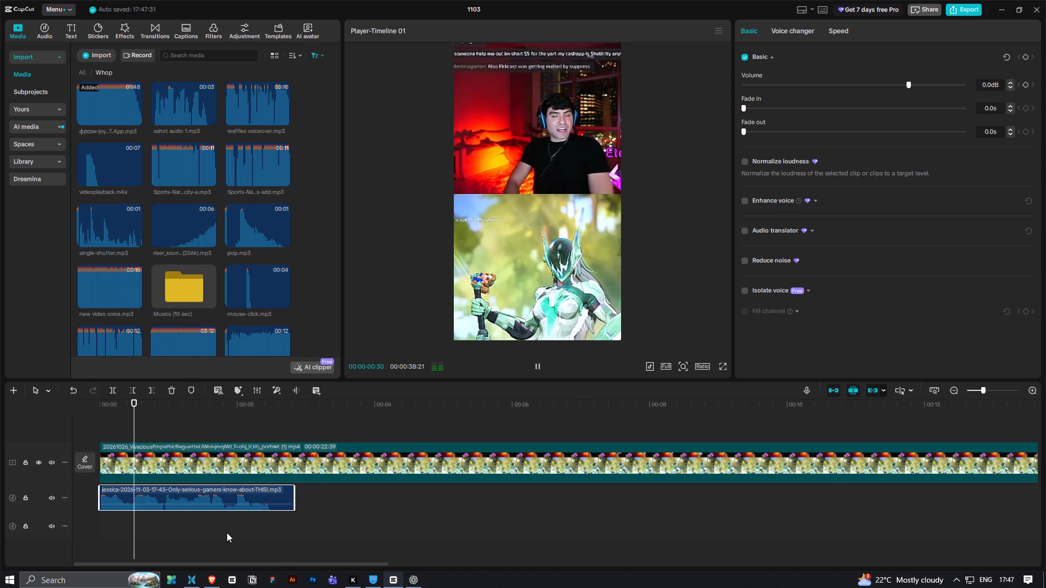
pyautogui.keyDown('ctrl'); pyautogui.scroll(4, 227, 532); pyautogui.keyUp('ctrl')
pyautogui.press('space')
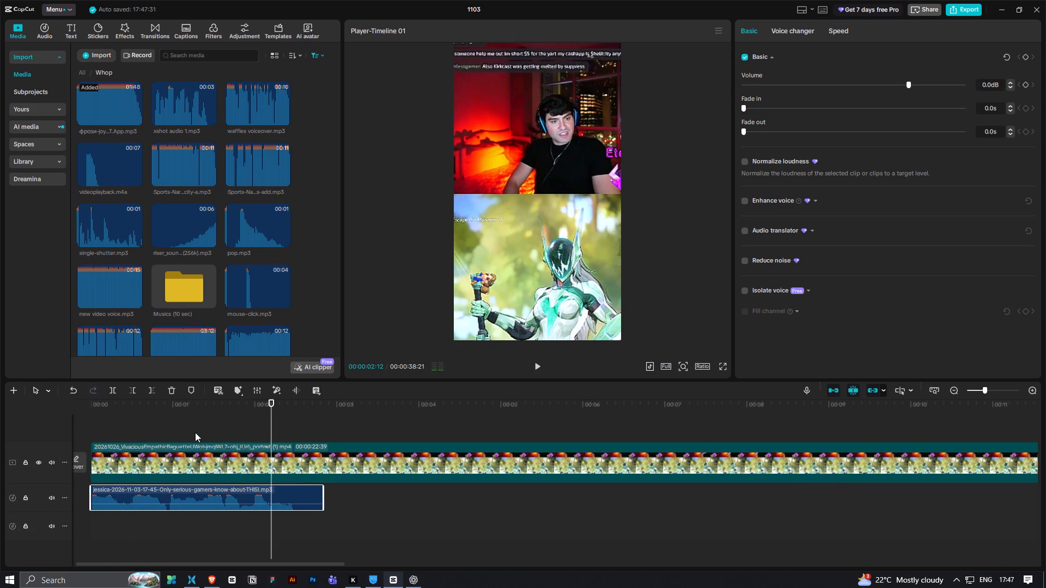
# Set the scale of the 20261026 clip to 150%.
pyautogui.moveTo(208, 404); pyautogui.dragTo(93, 432)
pyautogui.click(206, 449)
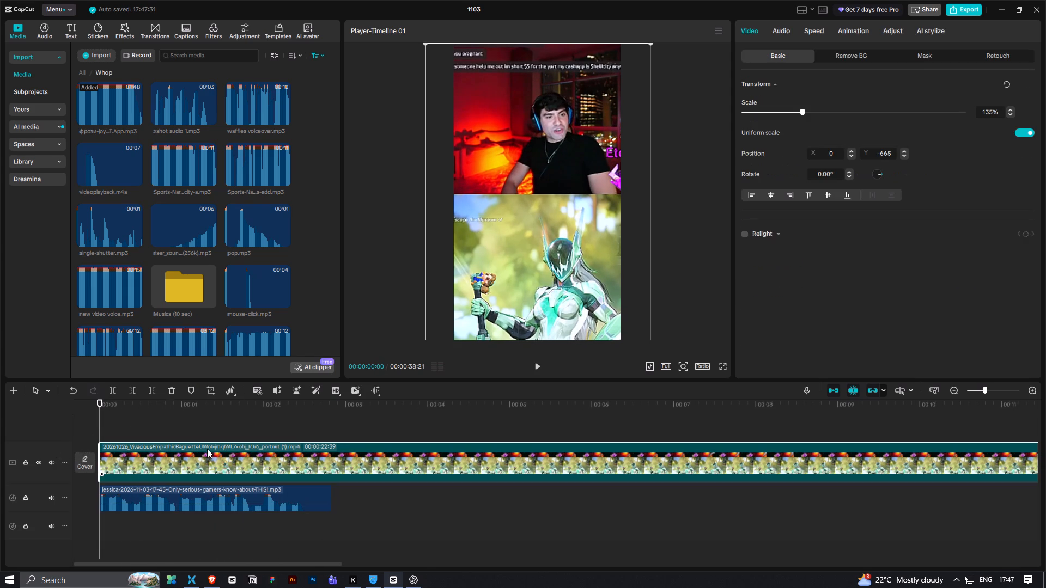
pyautogui.moveTo(802, 117); pyautogui.dragTo(810, 117)
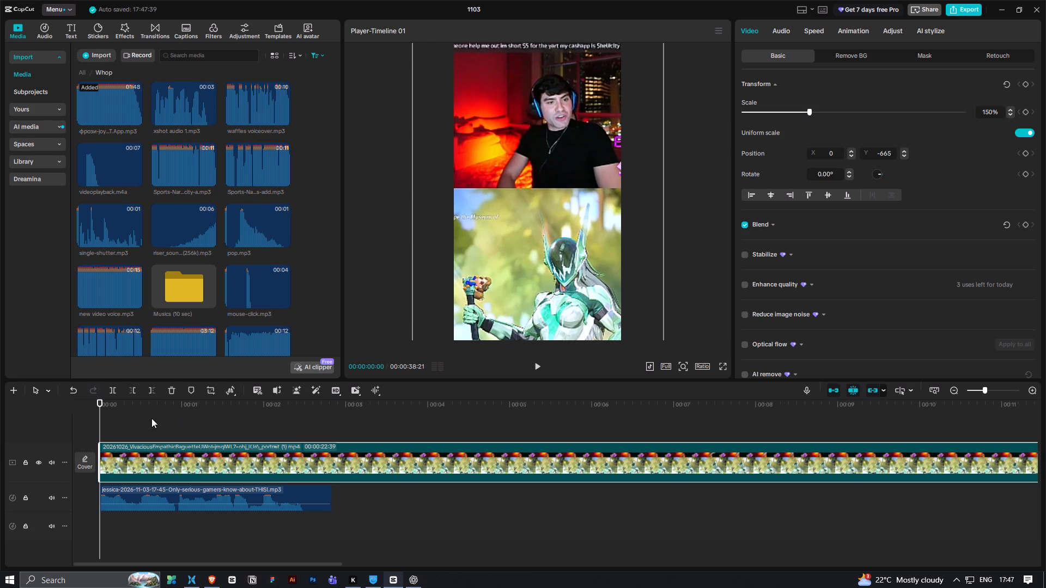
pyautogui.moveTo(151, 418); pyautogui.dragTo(144, 418)
# Split the 20261026 clip at 00:00:01:58, using playback against the voiceover to find the cut point.
pyautogui.moveTo(122, 407); pyautogui.dragTo(62, 411)
pyautogui.press('space')
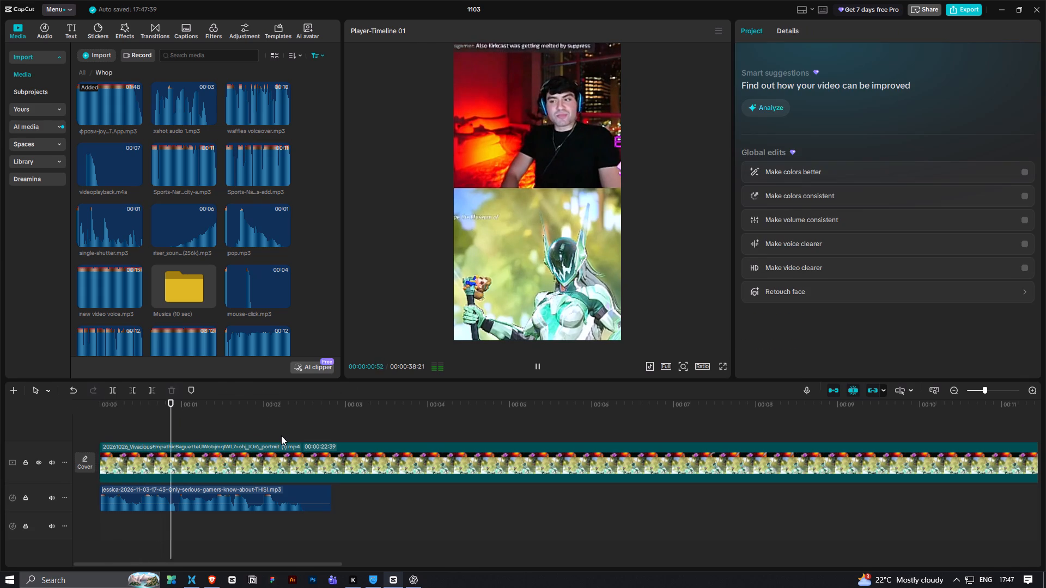
pyautogui.press('space')
pyautogui.click(263, 404)
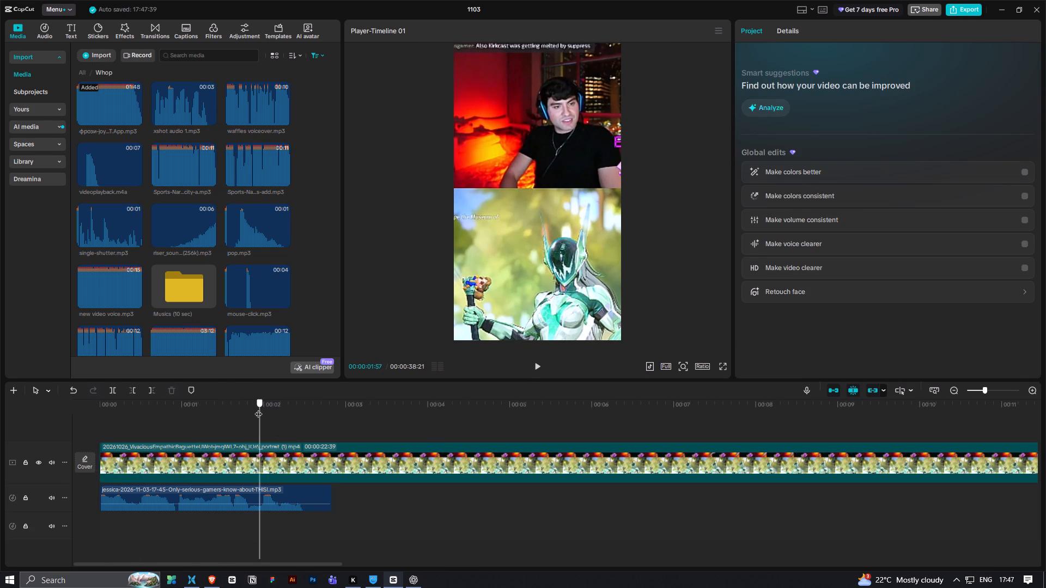
pyautogui.click(261, 467)
pyautogui.hotkey('ctrl', 'b')
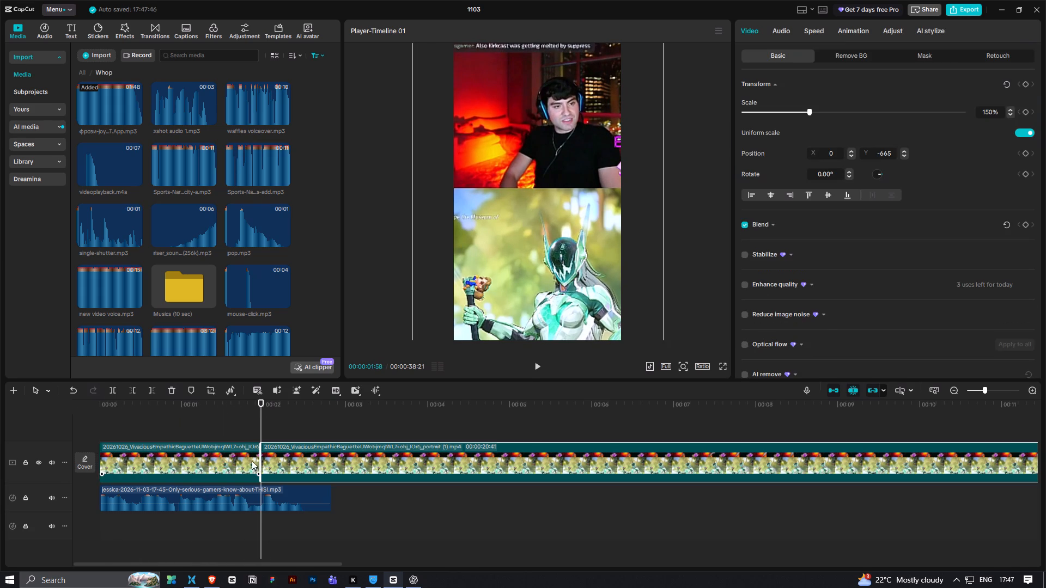
pyautogui.click(233, 432)
# Watch the 20261028_CarelessModernKleeHeyGuys video from the Whop folder in the video player, and return to CapCut.
pyautogui.click(184, 576)
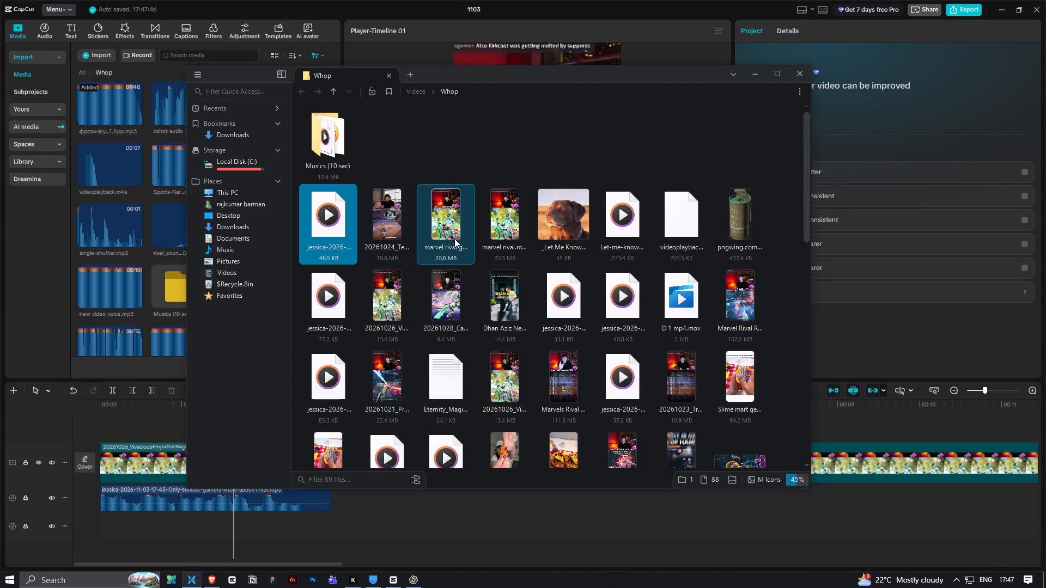
pyautogui.doubleClick(446, 298)
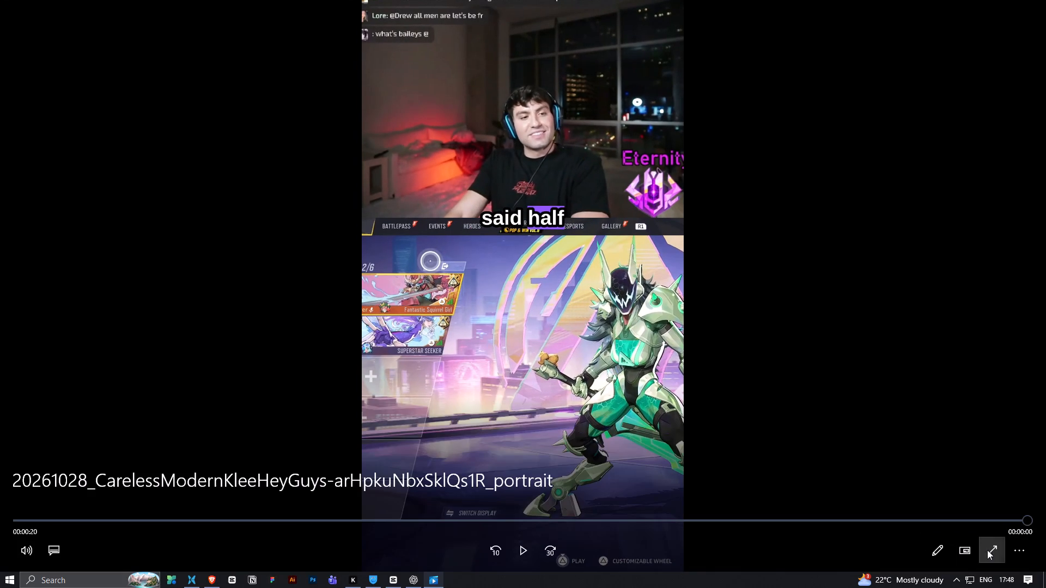
pyautogui.click(998, 550)
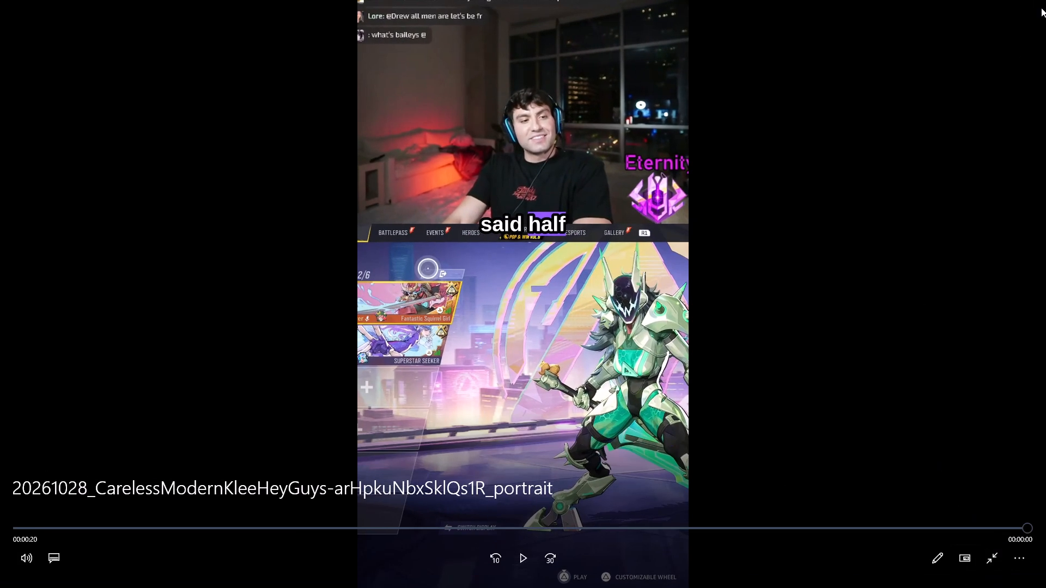
pyautogui.press('Escape')
pyautogui.press('Escape')
pyautogui.click(1036, 7)
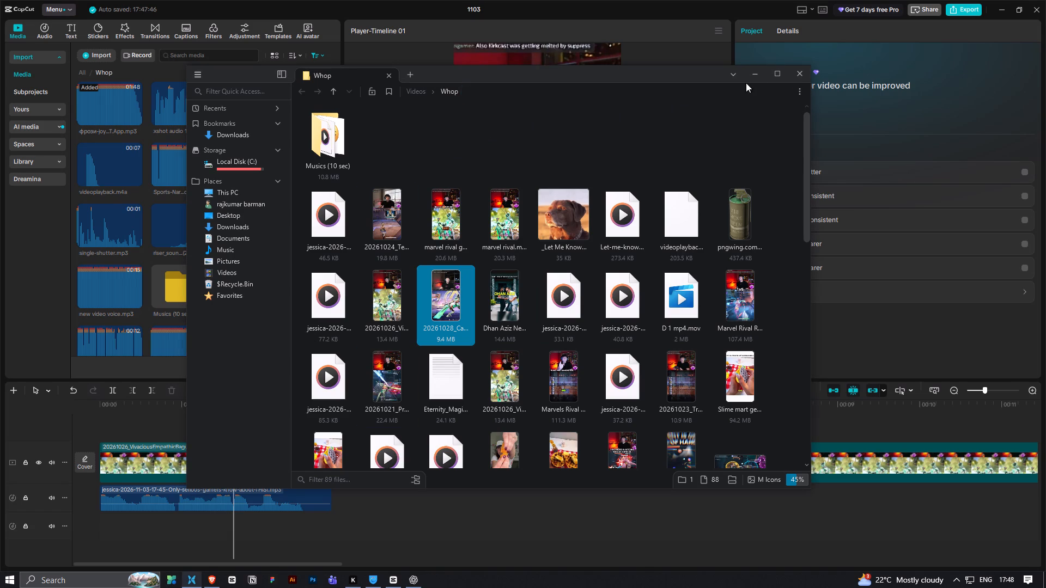
pyautogui.click(755, 77)
# Split the second 20261026 piece at 00:00:02:28 and delete the remainder of that clip after the cut.
pyautogui.moveTo(137, 412); pyautogui.dragTo(54, 417)
pyautogui.press('space')
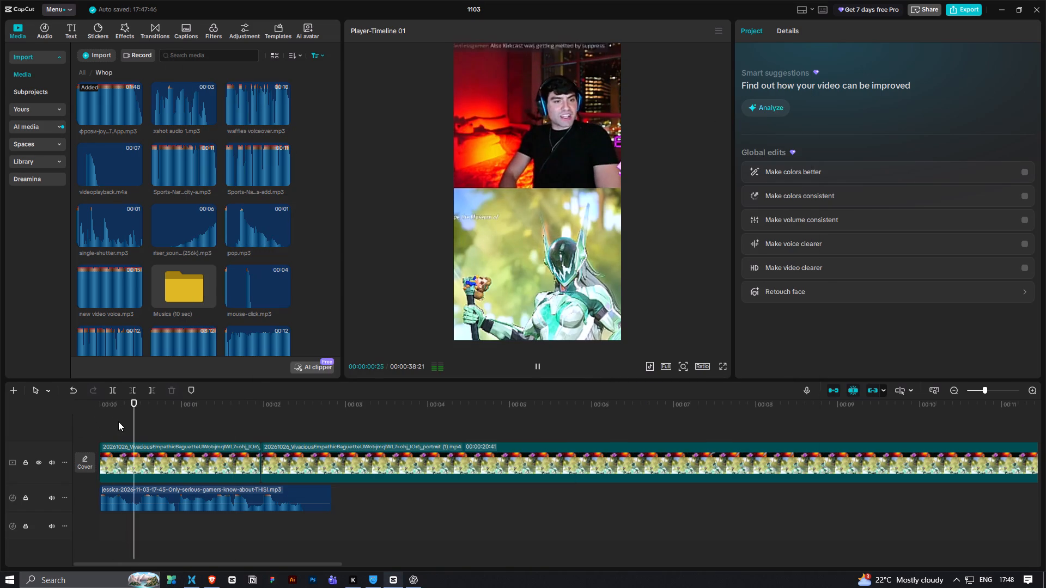
pyautogui.press('space')
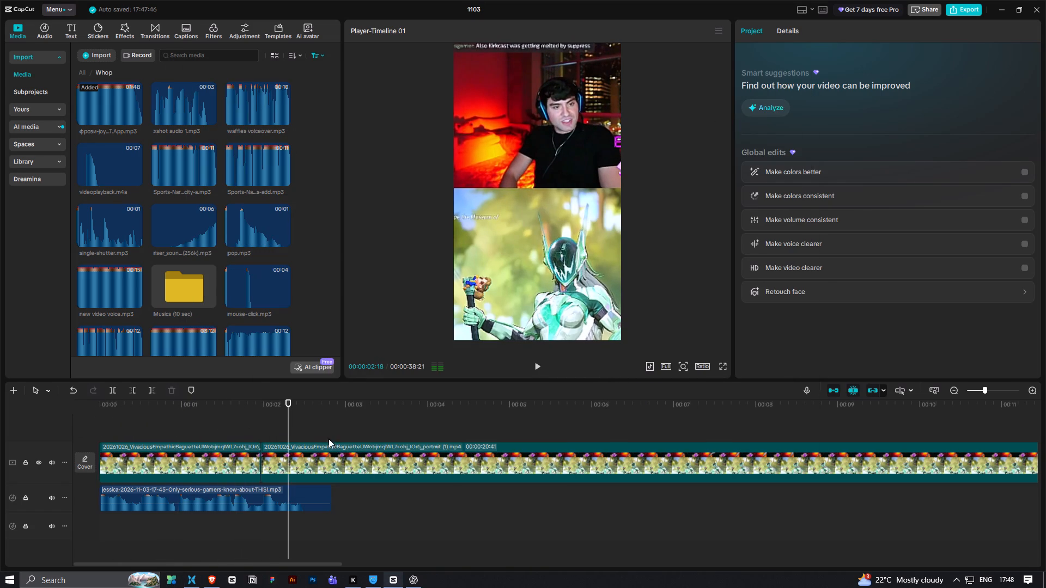
pyautogui.moveTo(291, 412); pyautogui.dragTo(302, 421)
pyautogui.click(306, 451)
pyautogui.hotkey('ctrl', 'b')
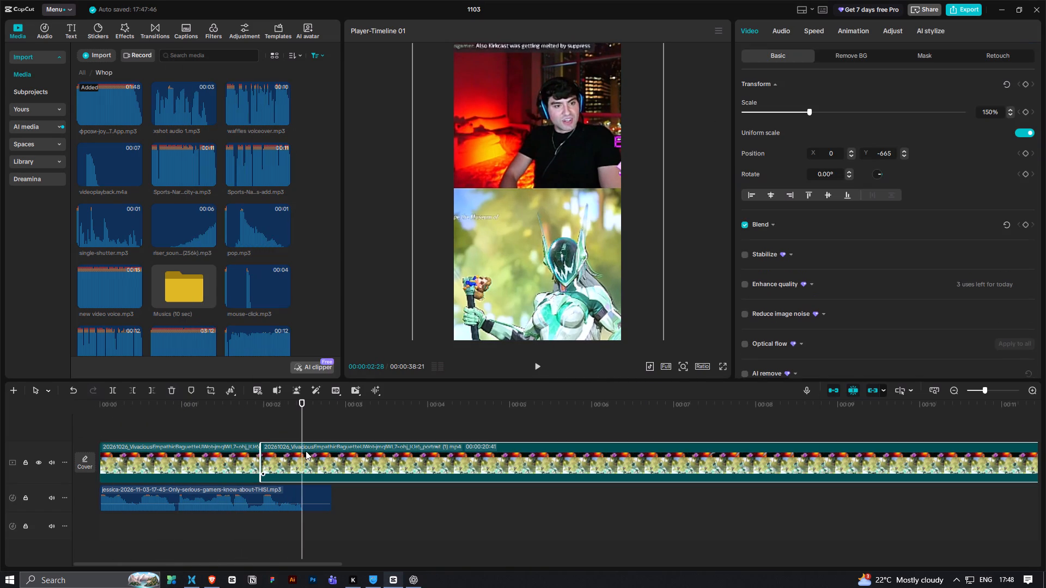
pyautogui.click(361, 461)
pyautogui.press('BackSpace')
# Enlarge the short second 20261026 piece to 218% and reposition it to X -99, Y -1735 so the streamer fills most of the frame.
pyautogui.click(310, 457)
pyautogui.click(269, 452)
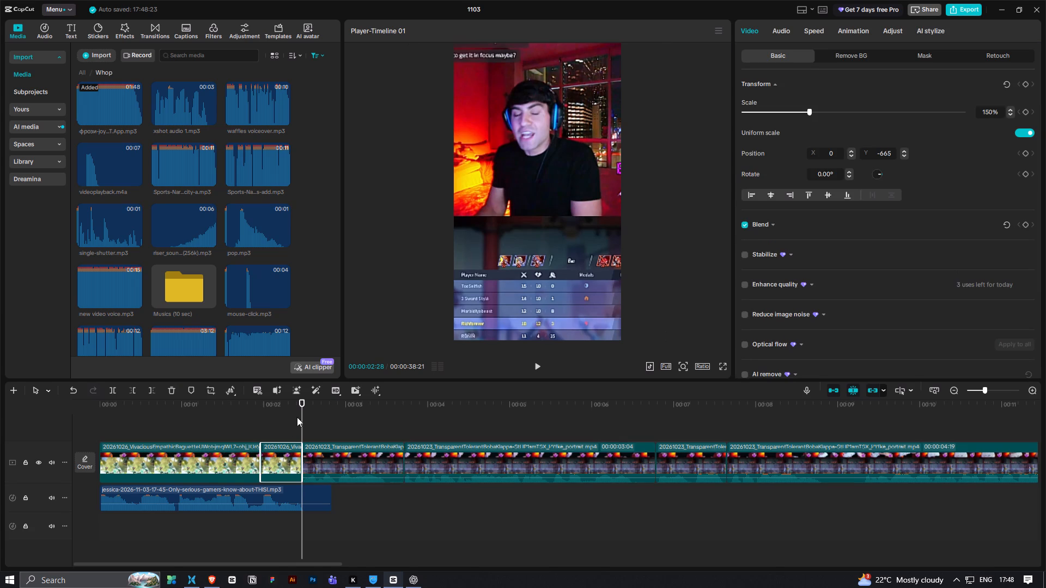
pyautogui.moveTo(300, 411); pyautogui.dragTo(271, 427)
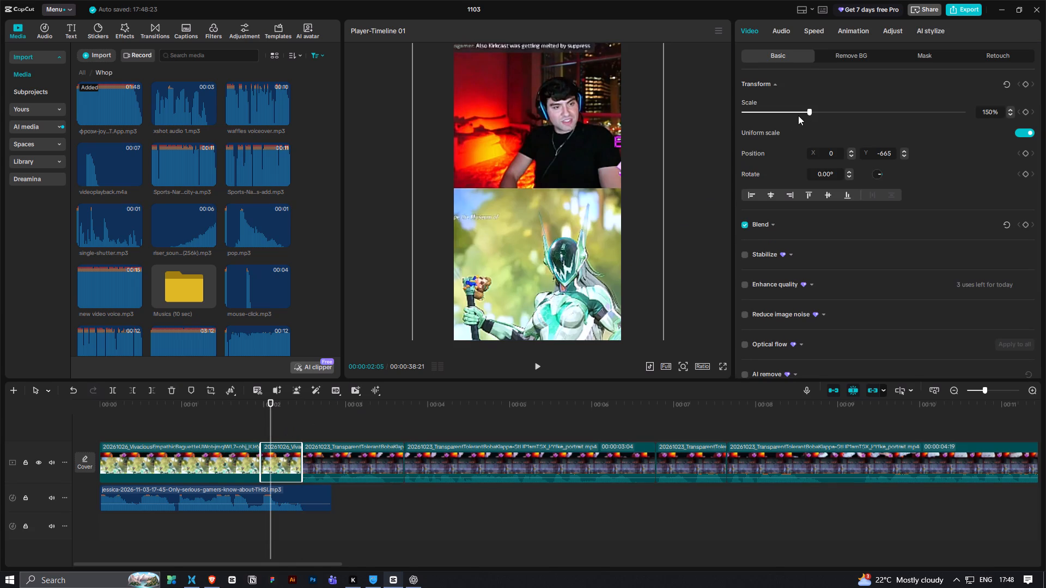
pyautogui.moveTo(819, 111); pyautogui.dragTo(840, 113)
pyautogui.moveTo(578, 170); pyautogui.dragTo(571, 255)
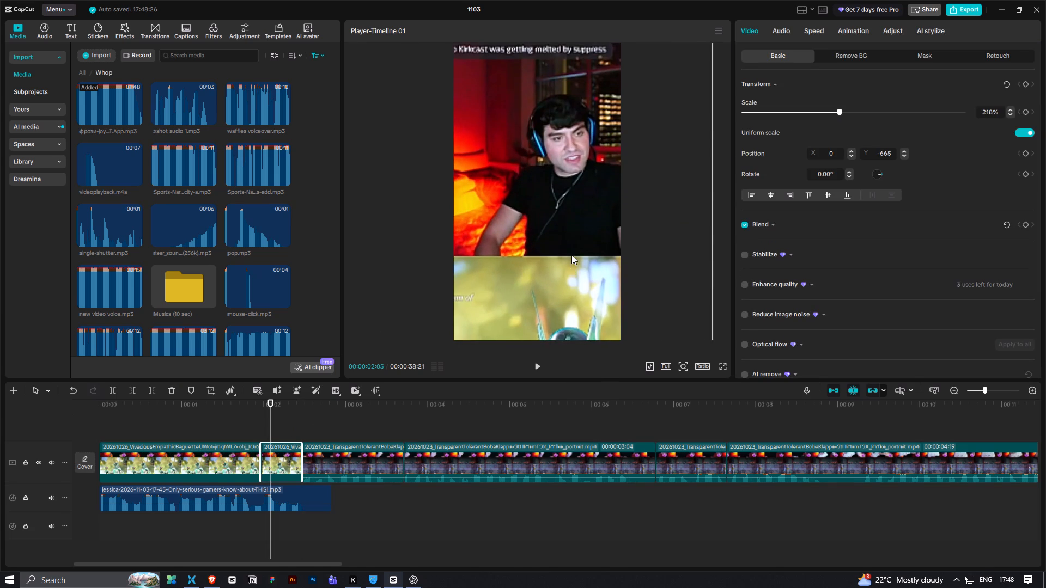
pyautogui.moveTo(571, 255); pyautogui.dragTo(570, 253)
pyautogui.click(379, 433)
# Move the music clip to the timeline start on the audio track below the jessica voiceover.
pyautogui.keyDown('ctrl'); pyautogui.scroll(-15, 373, 449); pyautogui.keyUp('ctrl')
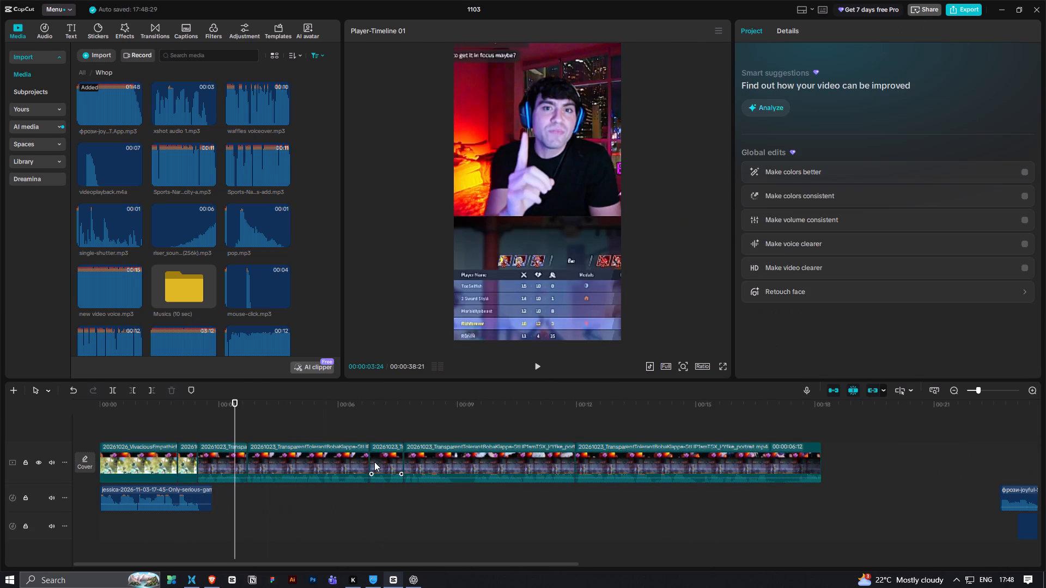
pyautogui.keyDown('alt'); pyautogui.scroll(-5, 375, 490); pyautogui.keyUp('alt')
pyautogui.moveTo(978, 492); pyautogui.dragTo(123, 534)
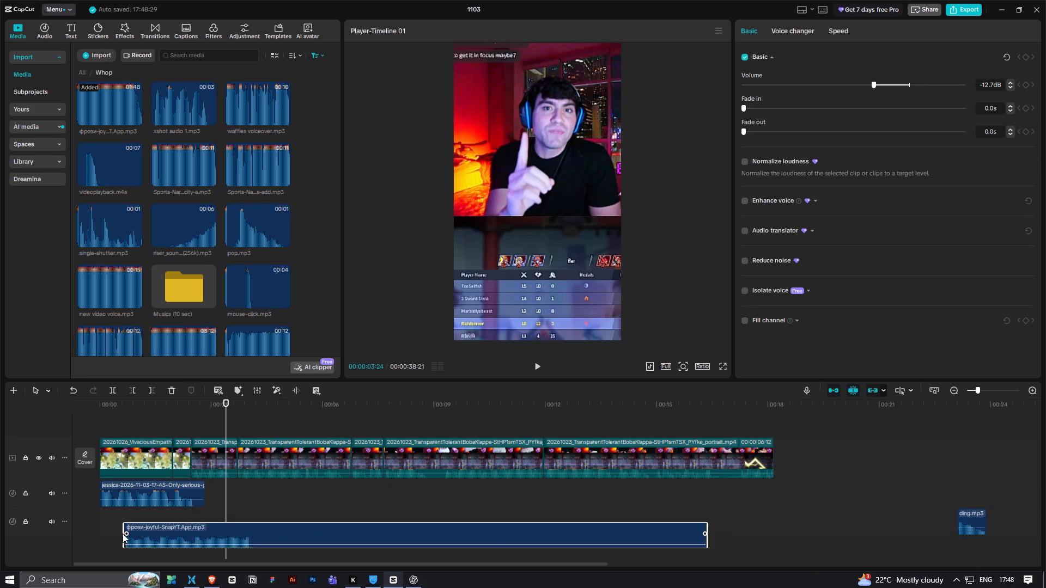
pyautogui.moveTo(123, 534); pyautogui.dragTo(107, 530)
# Play the opening with voiceover and music, and trim about 0.1 seconds off the end of the zoomed 20261026 piece.
pyautogui.moveTo(126, 411); pyautogui.dragTo(81, 420)
pyautogui.press('space')
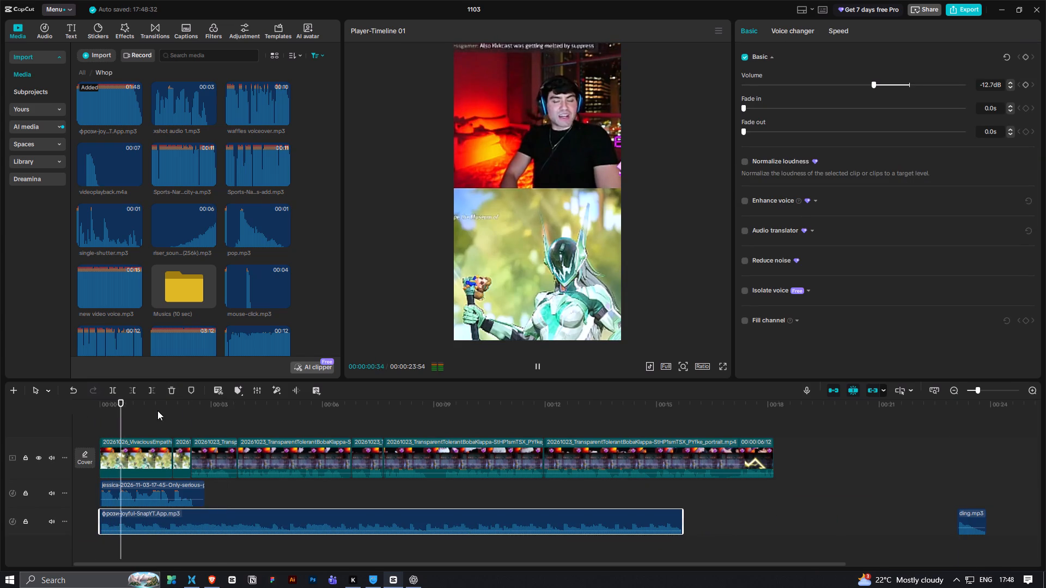
pyautogui.press('space')
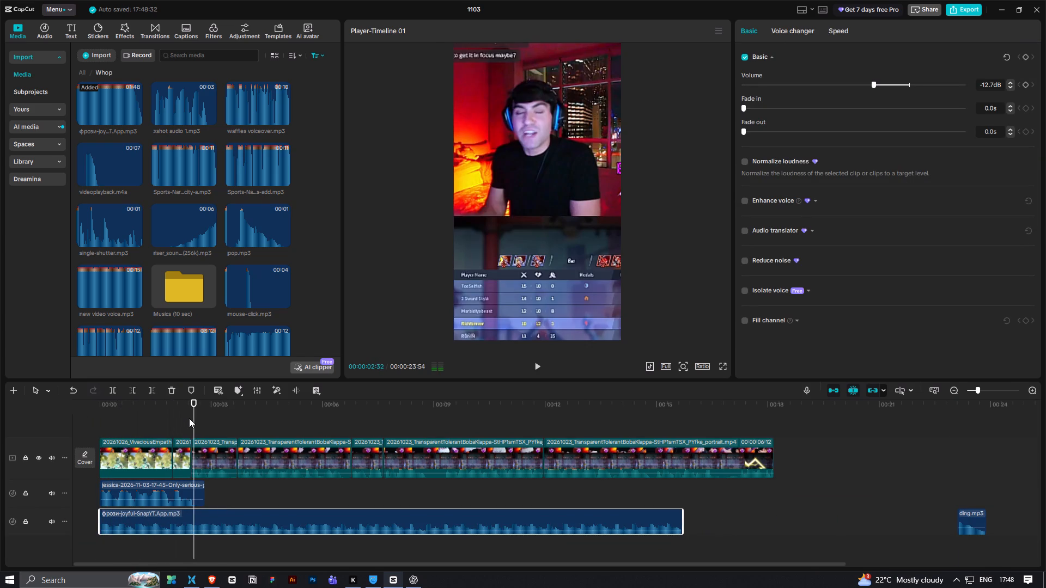
pyautogui.click(189, 418)
pyautogui.press('space')
pyautogui.click(150, 407)
pyautogui.press('space')
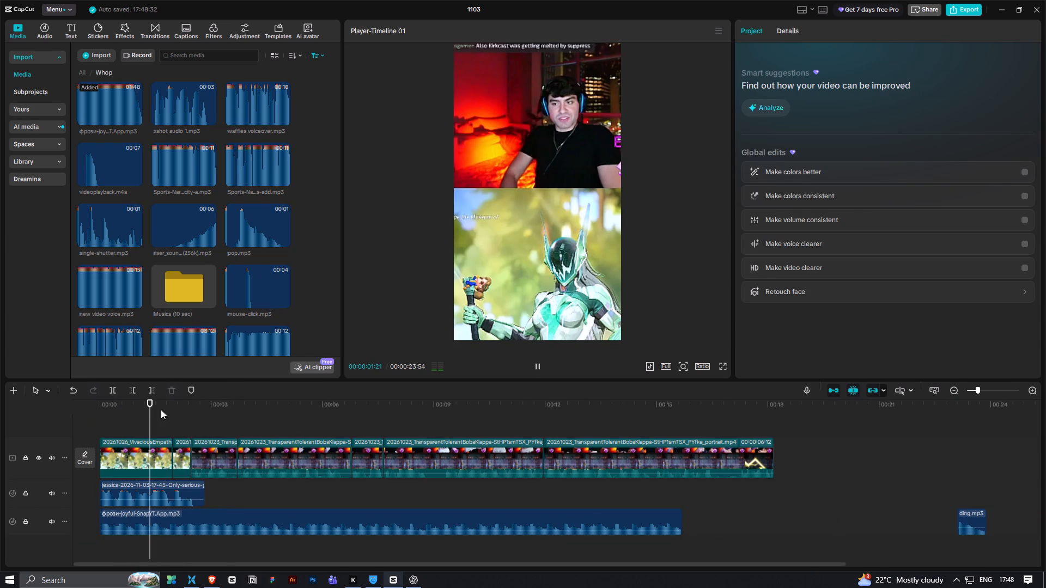
pyautogui.press('space')
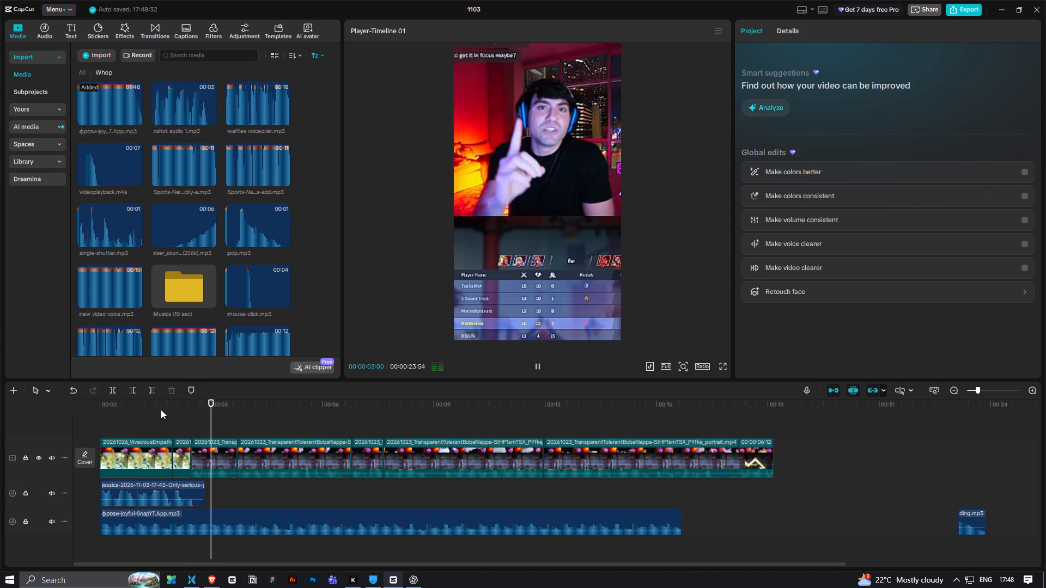
pyautogui.press('space')
pyautogui.keyDown('ctrl'); pyautogui.scroll(17, 186, 475); pyautogui.keyUp('ctrl')
pyautogui.click(118, 446)
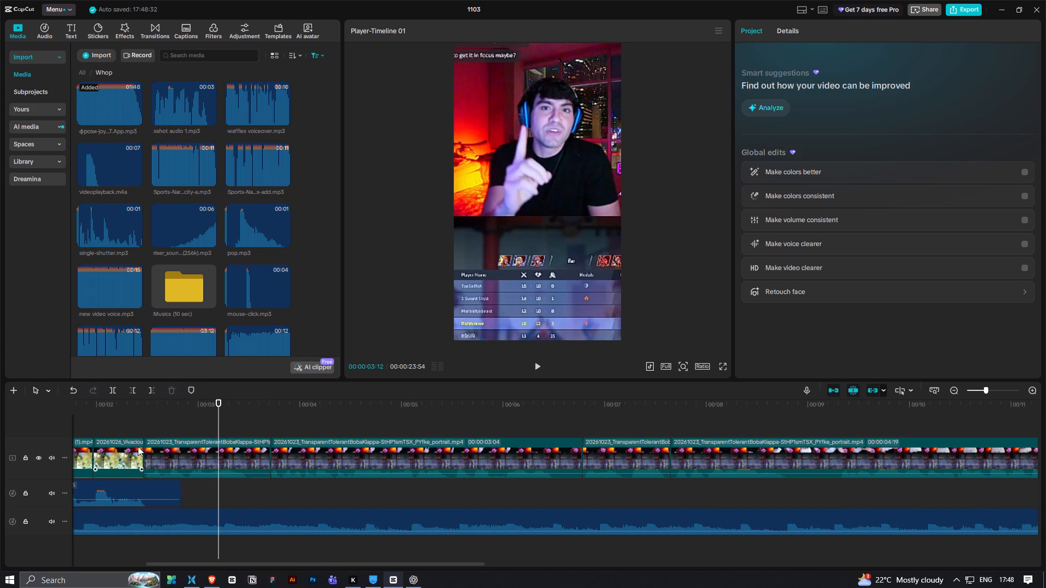
pyautogui.moveTo(144, 448); pyautogui.dragTo(131, 457)
# Replay the opening to check the zoom cut and the transition into the first 20261023 clip against the voiceover.
pyautogui.click(98, 405)
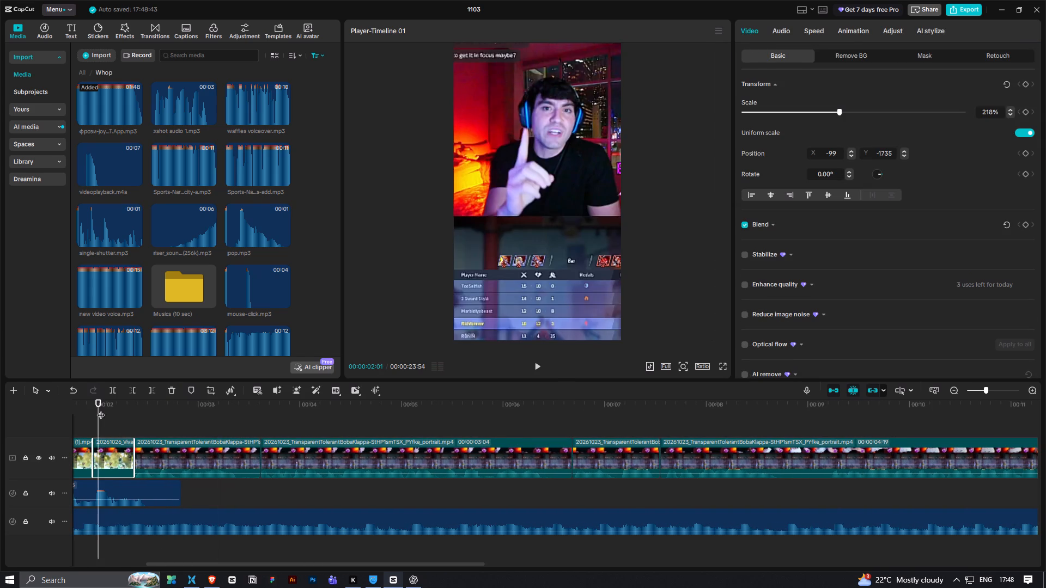
pyautogui.scroll(2, 105, 425)
pyautogui.click(110, 422)
pyautogui.press('space')
pyautogui.keyDown('ctrl'); pyautogui.scroll(-1, 119, 422); pyautogui.keyUp('ctrl')
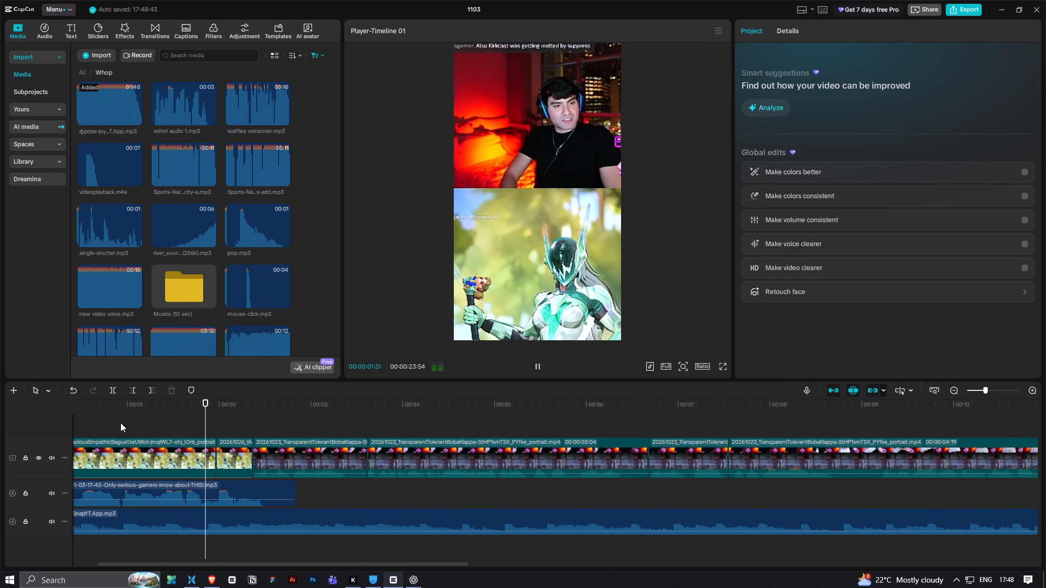
pyautogui.press('space')
pyautogui.click(117, 422)
pyautogui.press('space')
pyautogui.keyDown('ctrl'); pyautogui.scroll(-3, 118, 424); pyautogui.keyUp('ctrl')
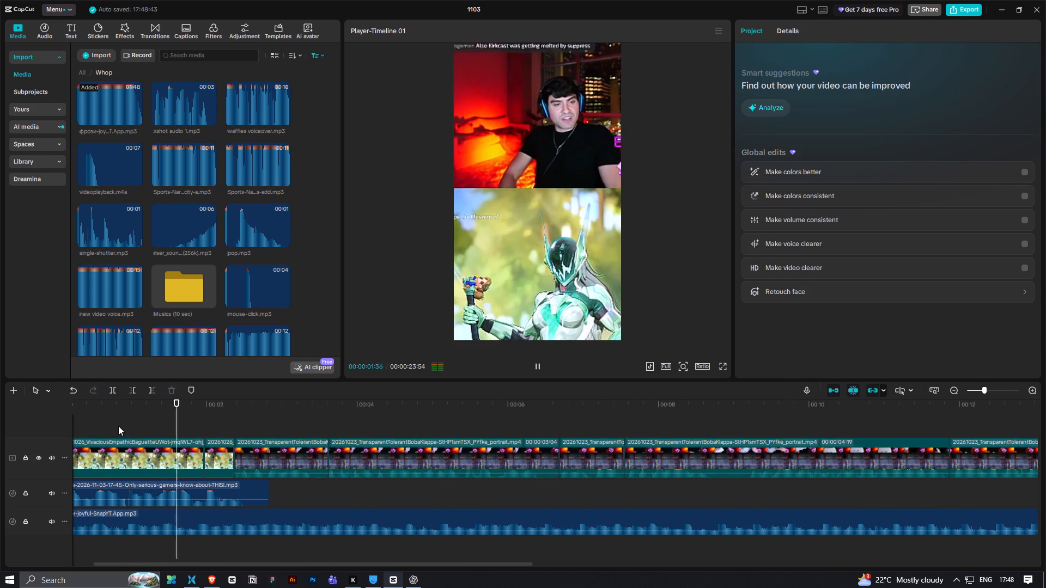
pyautogui.keyDown('ctrl'); pyautogui.scroll(-3, 128, 434); pyautogui.keyUp('ctrl')
pyautogui.press('space')
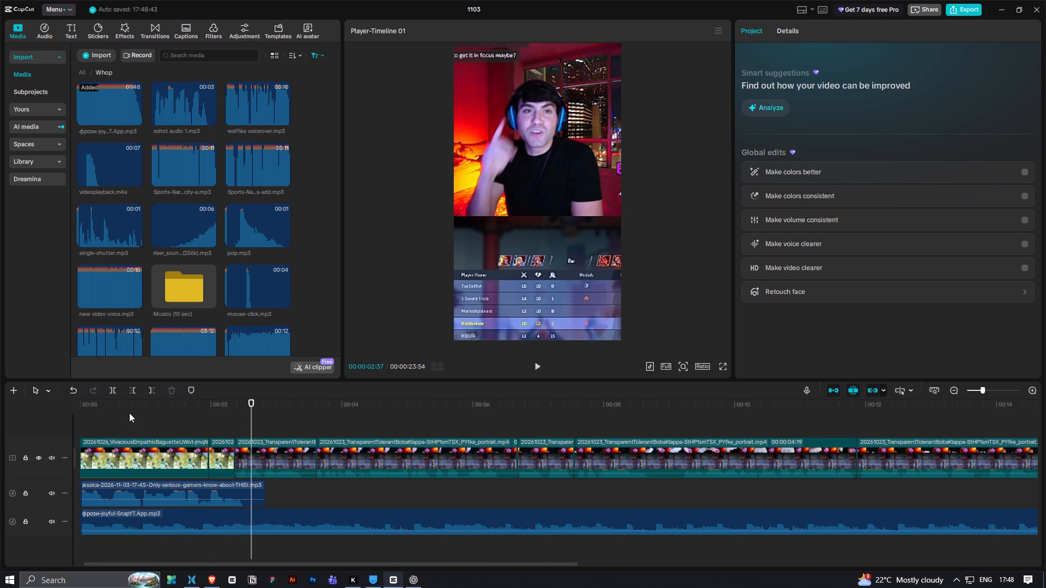
# Keyframe the first 20261026 piece's scale from 150% at its start to 158% at its end for a gradual zoom-in.
pyautogui.moveTo(129, 408); pyautogui.dragTo(67, 420)
pyautogui.click(136, 465)
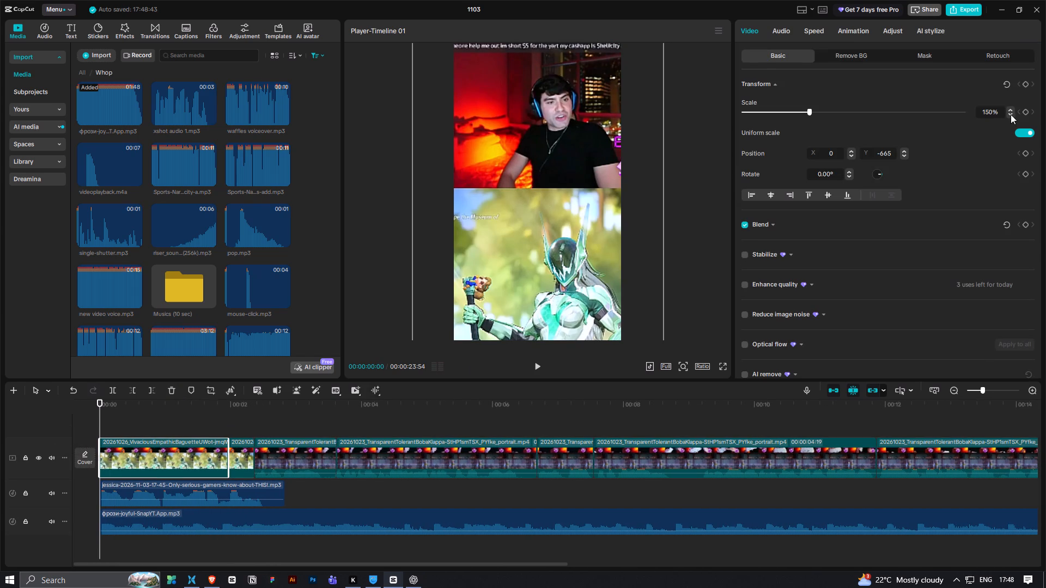
pyautogui.click(1025, 111)
pyautogui.moveTo(232, 402); pyautogui.dragTo(232, 407)
pyautogui.click(1026, 113)
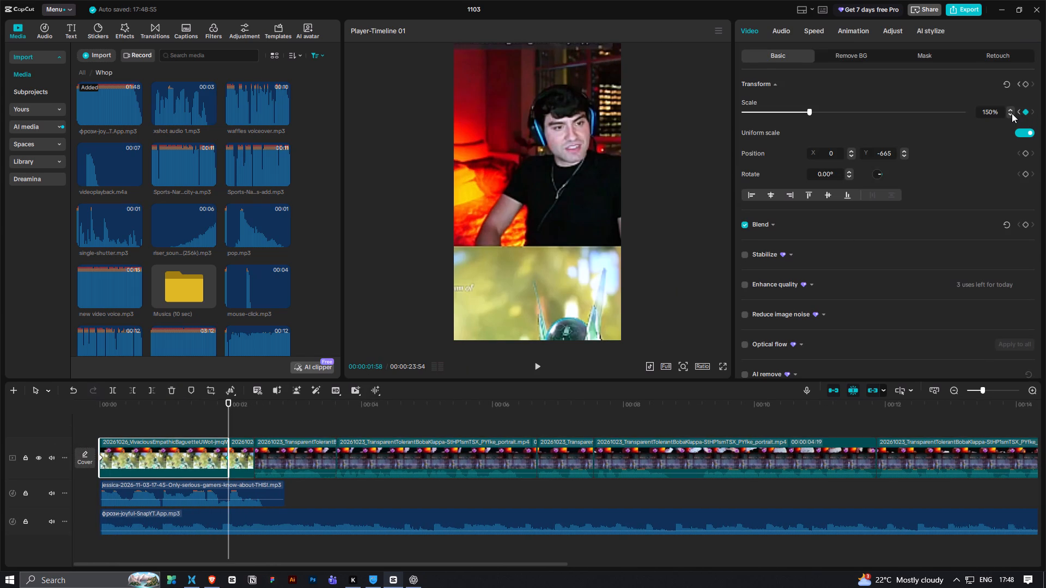
pyautogui.doubleClick(1012, 112)
pyautogui.doubleClick(1007, 114)
pyautogui.tripleClick(1011, 110)
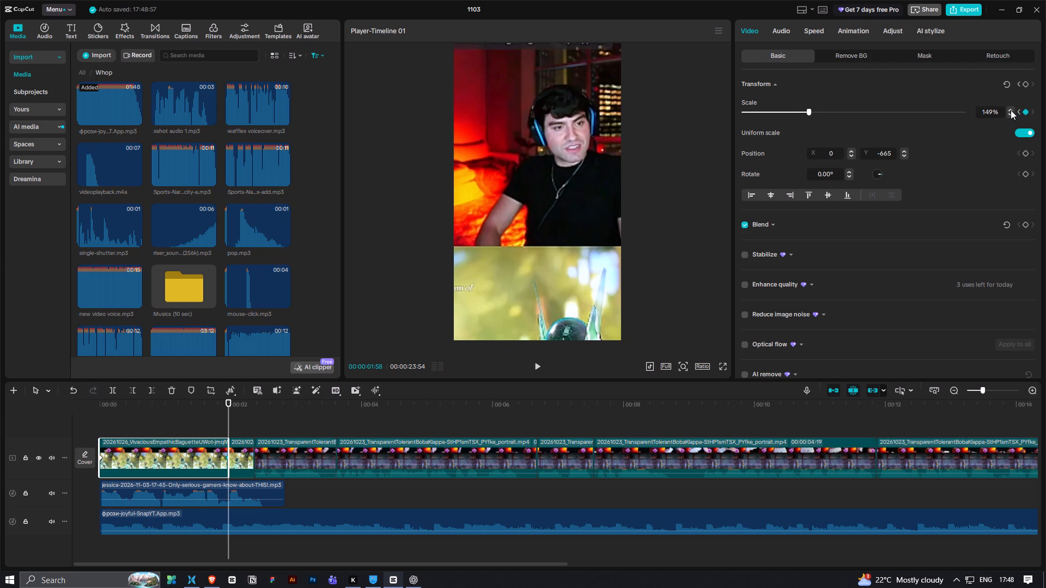
pyautogui.tripleClick(1011, 110)
pyautogui.tripleClick(1011, 109)
pyautogui.click(1011, 109)
# Play the opening from the start to check the gradual zoom against the voiceover.
pyautogui.click(187, 411)
pyautogui.press('space')
pyautogui.press('space')
pyautogui.click(147, 422)
pyautogui.moveTo(139, 416); pyautogui.dragTo(103, 417)
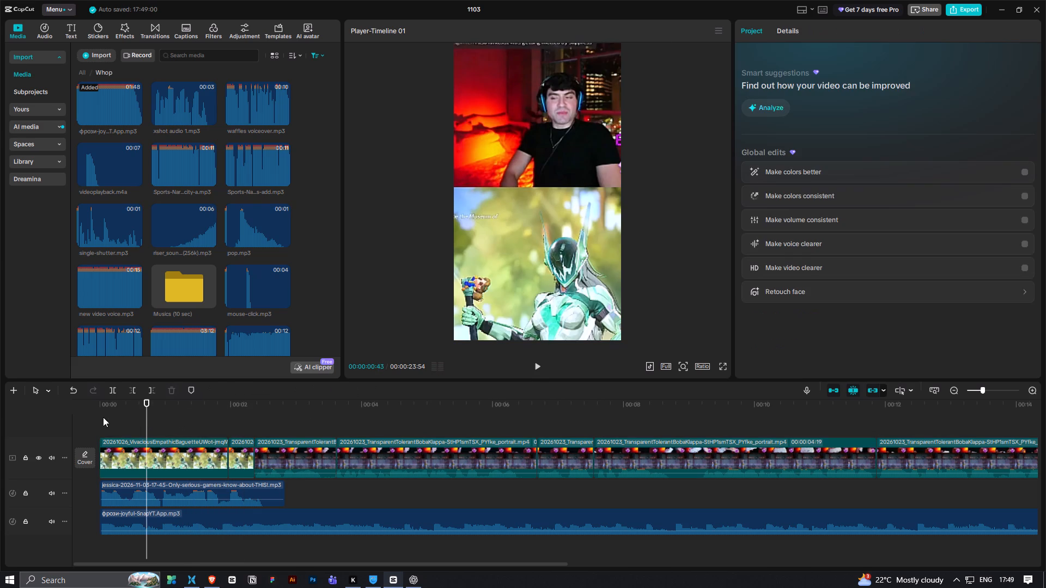
pyautogui.moveTo(103, 417); pyautogui.dragTo(78, 422)
pyautogui.press('space')
pyautogui.click(115, 405)
pyautogui.moveTo(115, 404); pyautogui.dragTo(88, 412)
pyautogui.press('space')
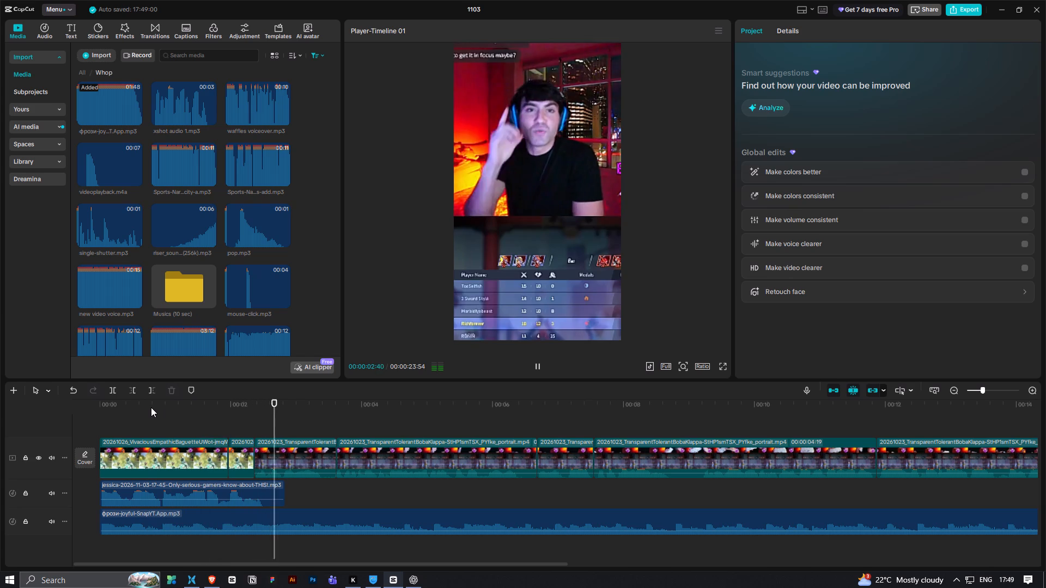
# Extend the end of the music clip to line up with the end of the last 20261023 clip.
pyautogui.keyDown('ctrl'); pyautogui.scroll(-3, 188, 415); pyautogui.keyUp('ctrl')
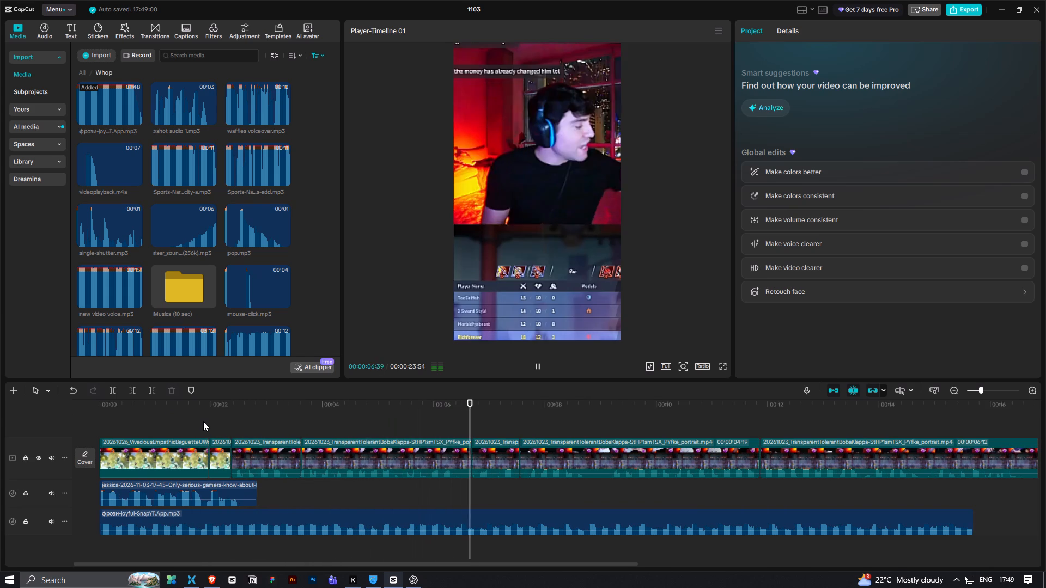
pyautogui.scroll(-2, 343, 462)
pyautogui.keyDown('ctrl'); pyautogui.scroll(-2, 343, 462); pyautogui.keyUp('ctrl')
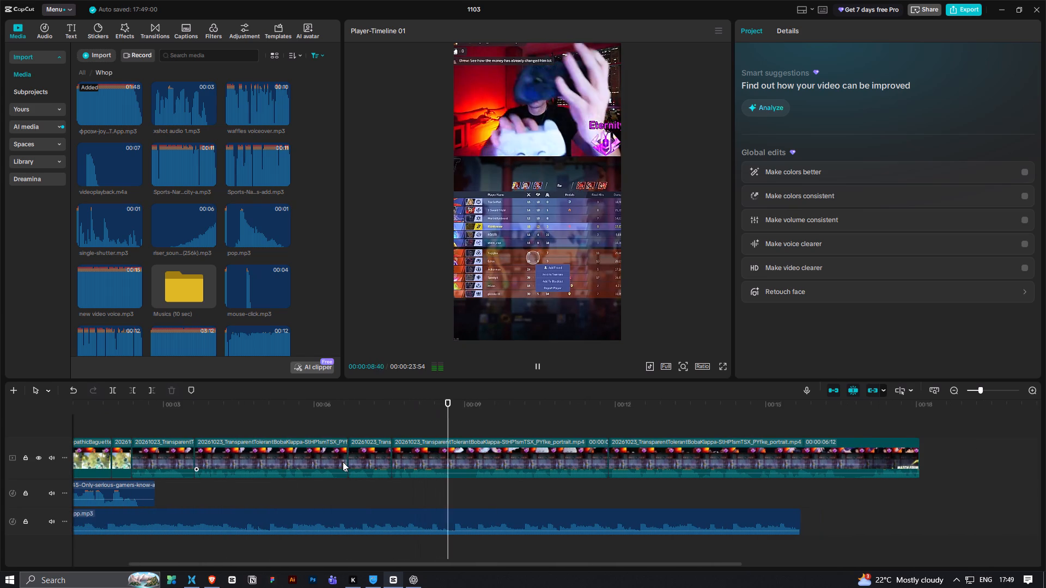
pyautogui.keyDown('ctrl'); pyautogui.scroll(-2, 343, 462); pyautogui.keyUp('ctrl')
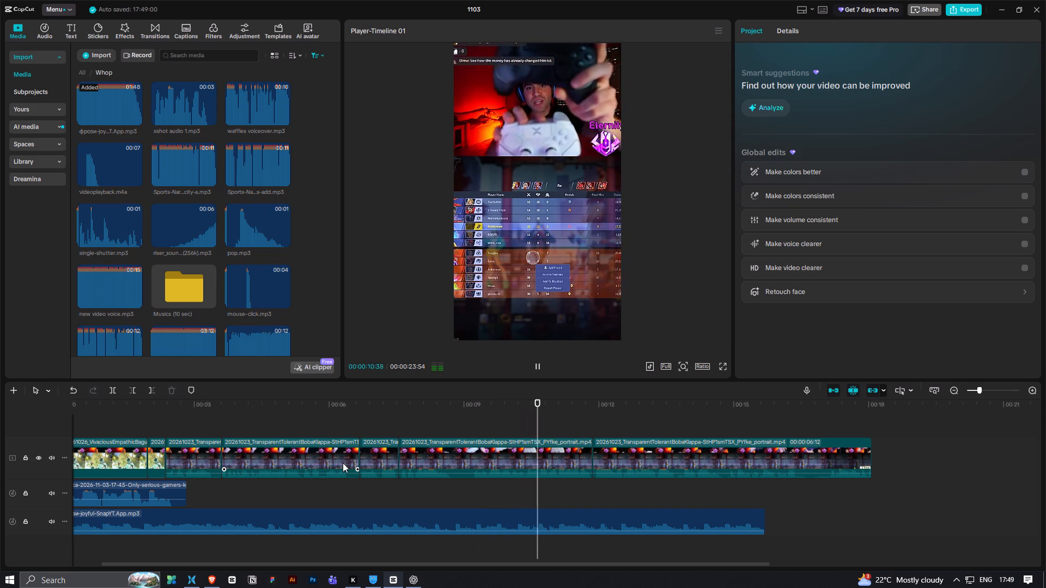
pyautogui.keyDown('ctrl'); pyautogui.scroll(-6, 343, 463); pyautogui.keyUp('ctrl')
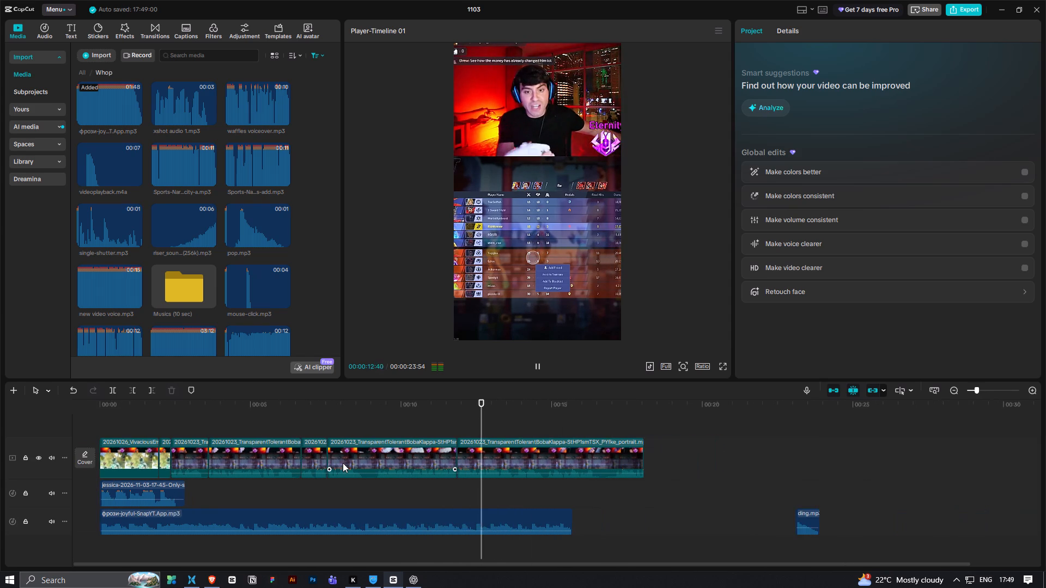
pyautogui.press('space')
pyautogui.click(560, 518)
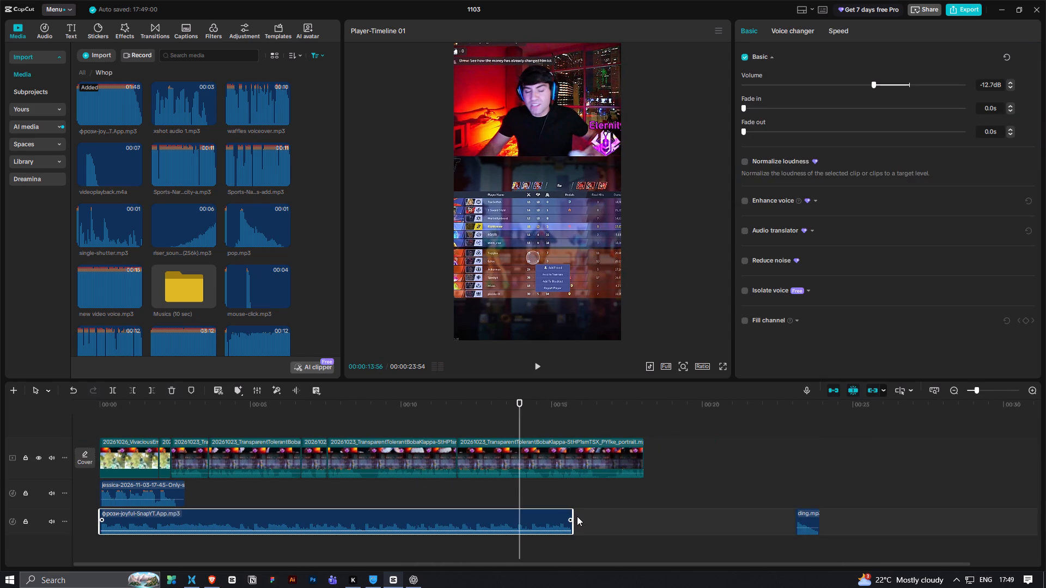
pyautogui.moveTo(571, 524); pyautogui.dragTo(640, 523)
# Play the short from the start, then replay the hook up to the end of the voiceover to check the sound mix.
pyautogui.click(349, 416)
pyautogui.moveTo(269, 409); pyautogui.dragTo(46, 405)
pyautogui.press('space')
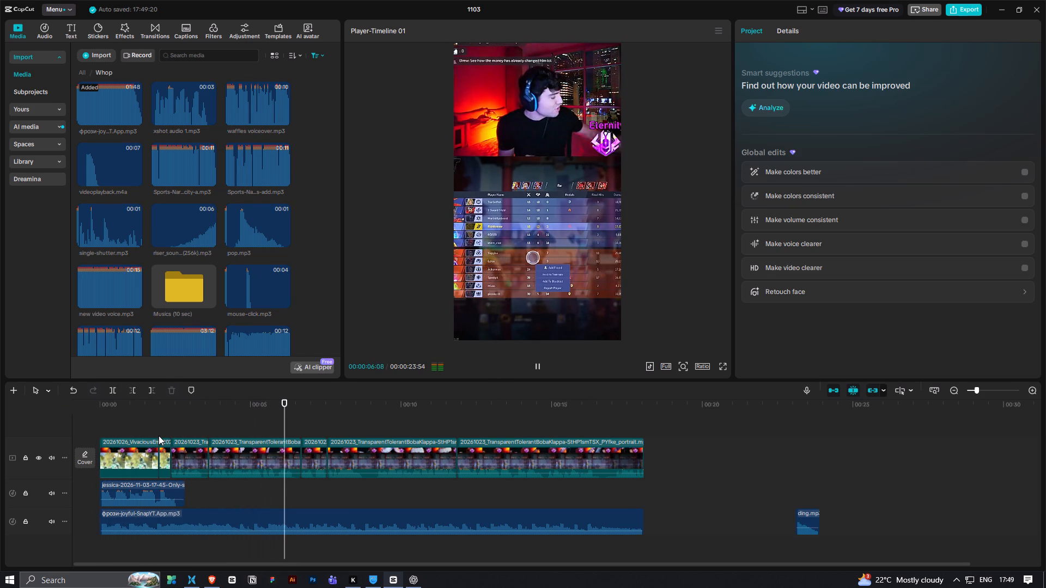
pyautogui.press('space')
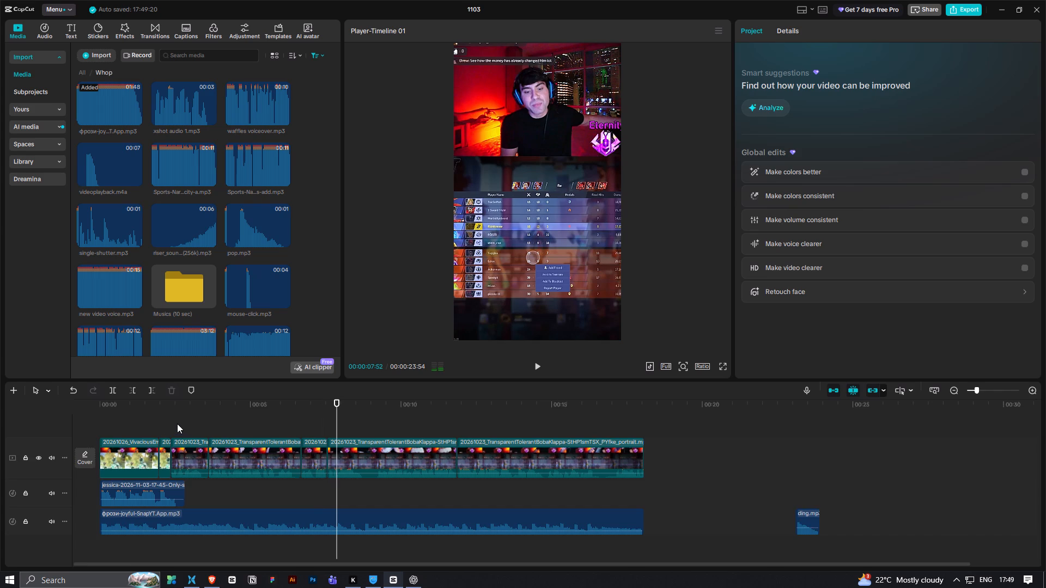
pyautogui.keyDown('ctrl'); pyautogui.scroll(13, 176, 429); pyautogui.keyUp('ctrl')
pyautogui.moveTo(178, 409); pyautogui.dragTo(150, 409)
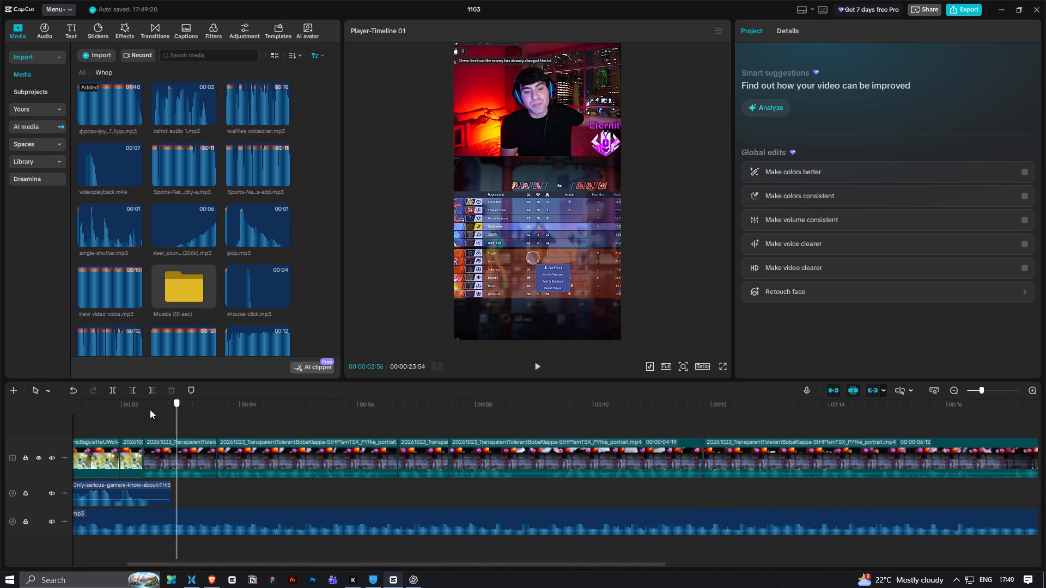
pyautogui.moveTo(150, 409); pyautogui.dragTo(67, 413)
pyautogui.press('space')
pyautogui.press('space')
pyautogui.press('space')
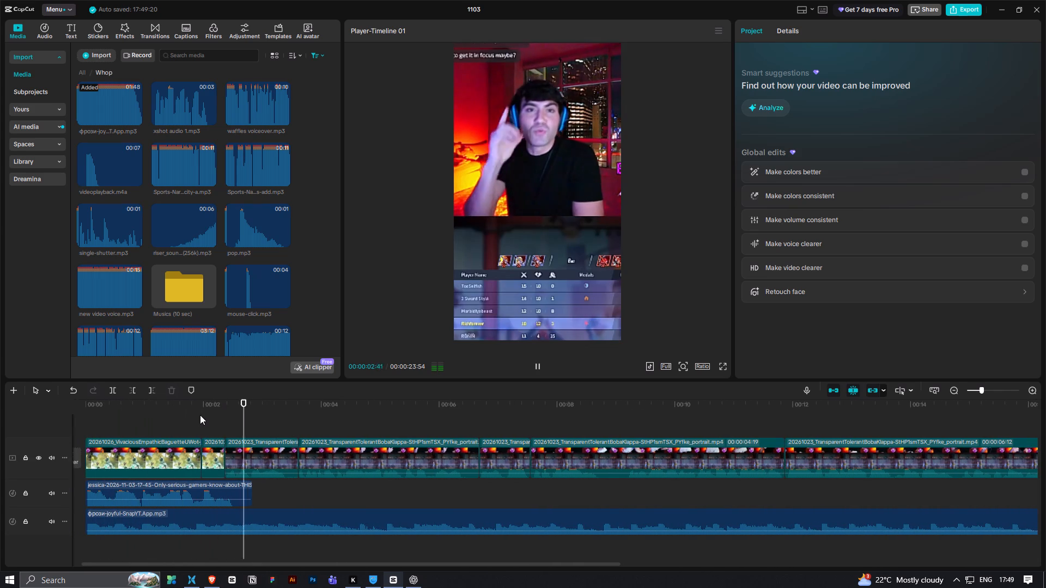
pyautogui.press('space')
pyautogui.press('space')
pyautogui.press('space')
# Bring ding.mp3 from beyond the end of the video to its own track below the music, under the hook's transition into the first 20261023 clip.
pyautogui.keyDown('ctrl'); pyautogui.scroll(-6, 252, 470); pyautogui.keyUp('ctrl')
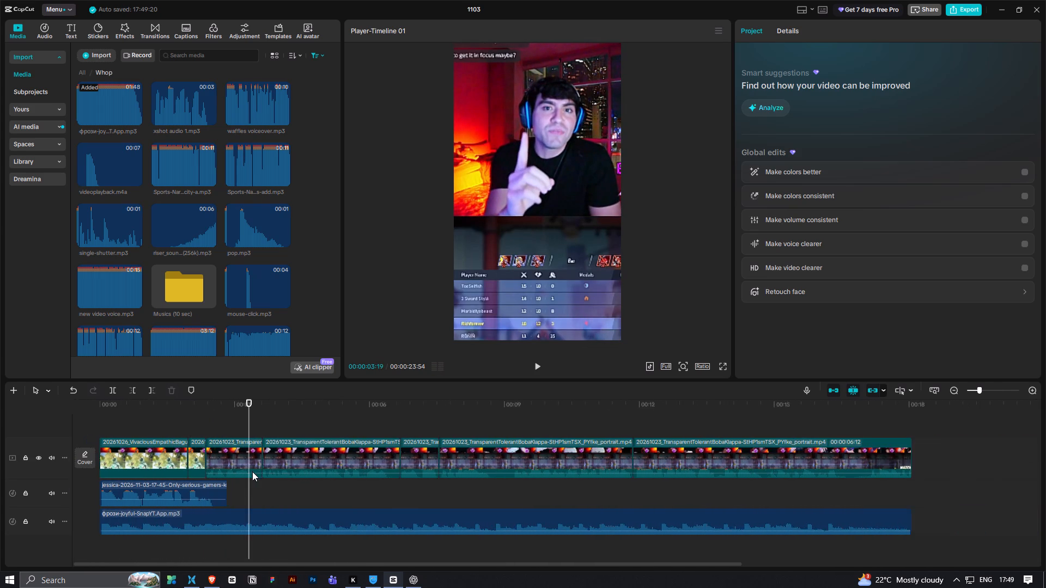
pyautogui.keyDown('ctrl'); pyautogui.scroll(-6, 252, 471); pyautogui.keyUp('ctrl')
pyautogui.moveTo(763, 518); pyautogui.dragTo(226, 489)
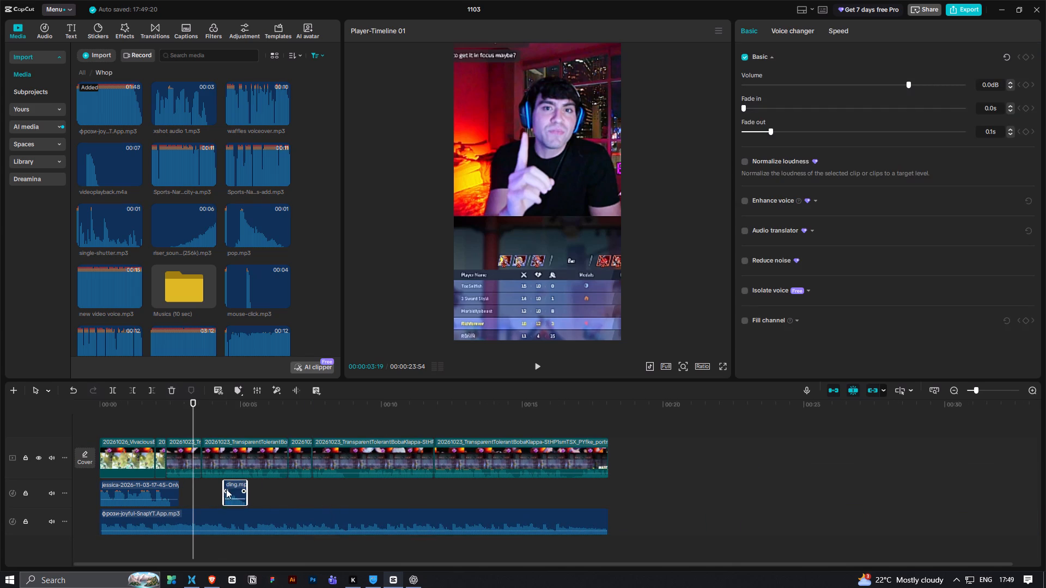
pyautogui.moveTo(226, 489); pyautogui.dragTo(222, 489)
pyautogui.keyDown('ctrl'); pyautogui.scroll(12, 251, 506); pyautogui.keyUp('ctrl')
pyautogui.moveTo(175, 407); pyautogui.dragTo(141, 417)
pyautogui.press('space')
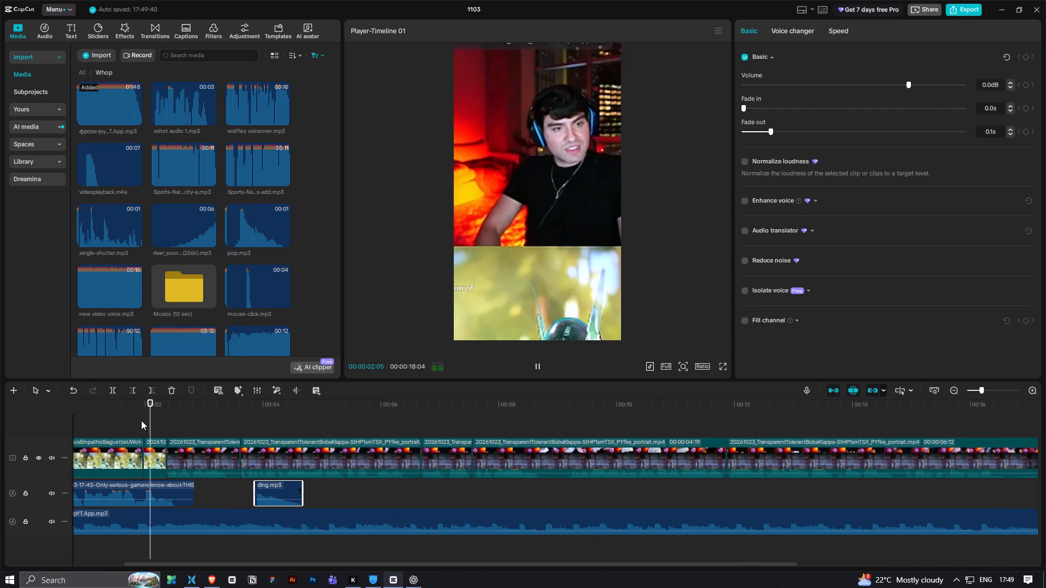
pyautogui.press('space')
pyautogui.keyDown('ctrl'); pyautogui.scroll(5, 237, 491); pyautogui.keyUp('ctrl')
pyautogui.moveTo(311, 492); pyautogui.dragTo(228, 539)
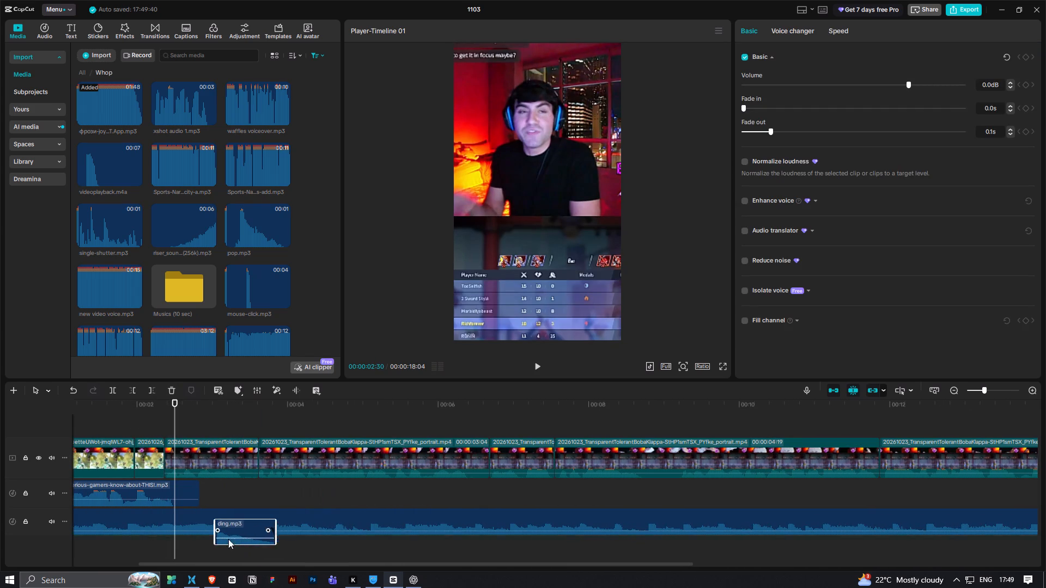
pyautogui.moveTo(228, 539); pyautogui.dragTo(181, 543)
pyautogui.click(131, 411)
pyautogui.press('space')
pyautogui.press('space')
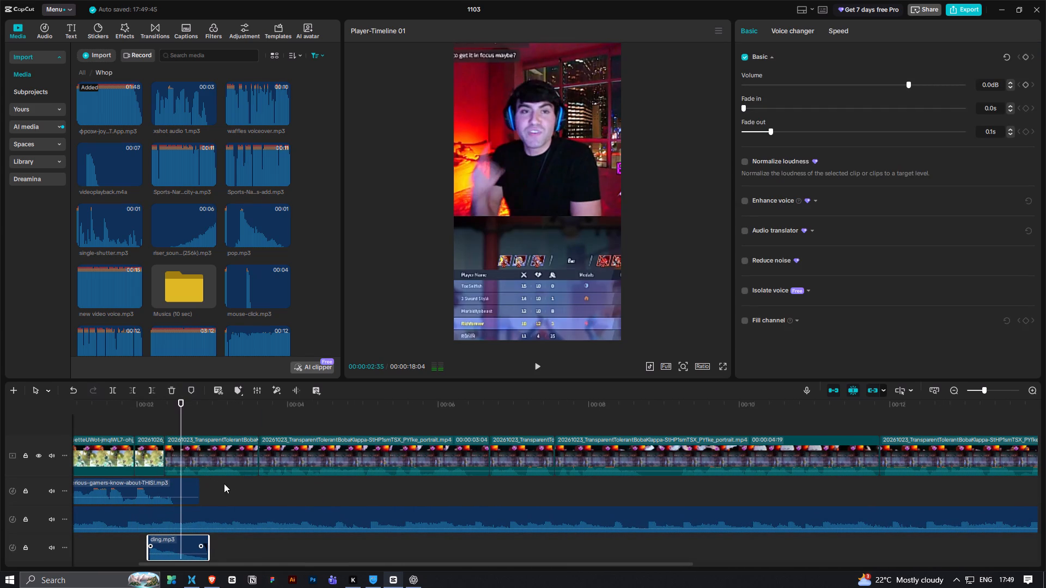
# Shift ding.mp3 to start where the jessica voiceover ends, at about 2.8 seconds, and play it back.
pyautogui.moveTo(187, 406); pyautogui.dragTo(203, 408)
pyautogui.moveTo(185, 544); pyautogui.dragTo(234, 548)
pyautogui.click(161, 420)
pyautogui.press('space')
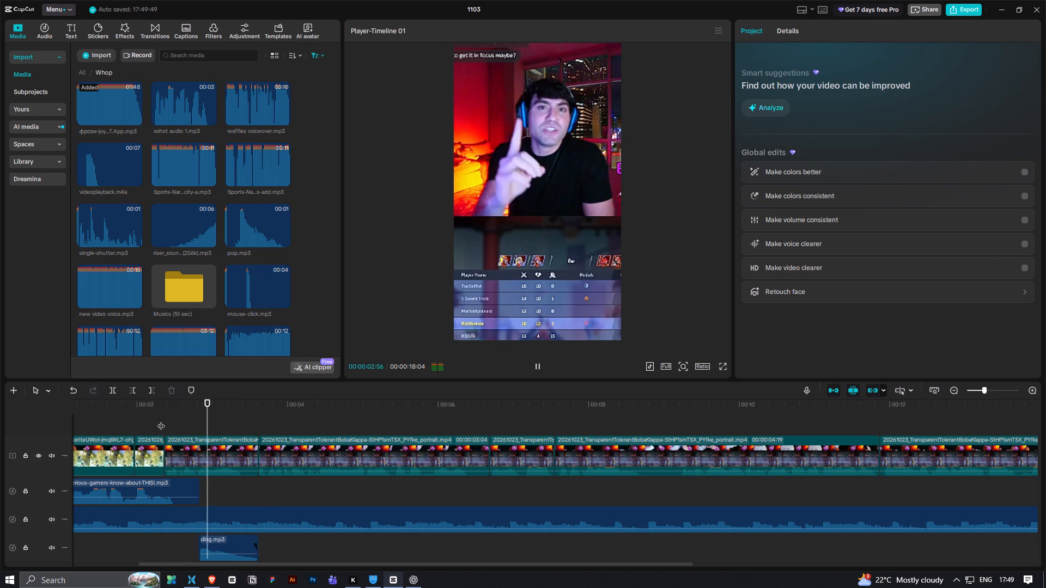
pyautogui.press('space')
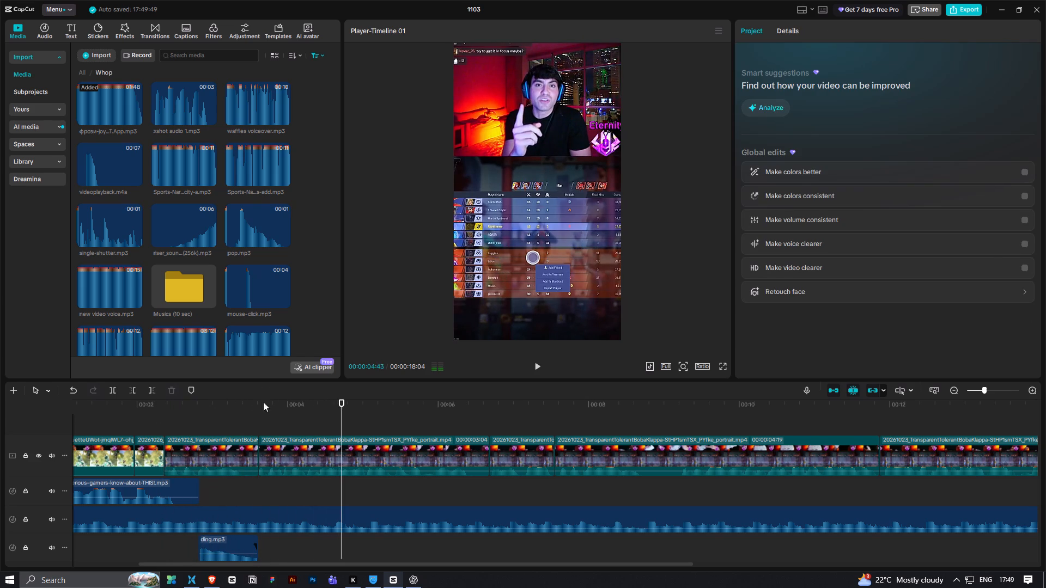
# Add single-shutter.mp3 to the voiceover track at the cut between the first and second 20261023 clips and play it.
pyautogui.moveTo(275, 401); pyautogui.dragTo(258, 416)
pyautogui.scroll(-1, 164, 247)
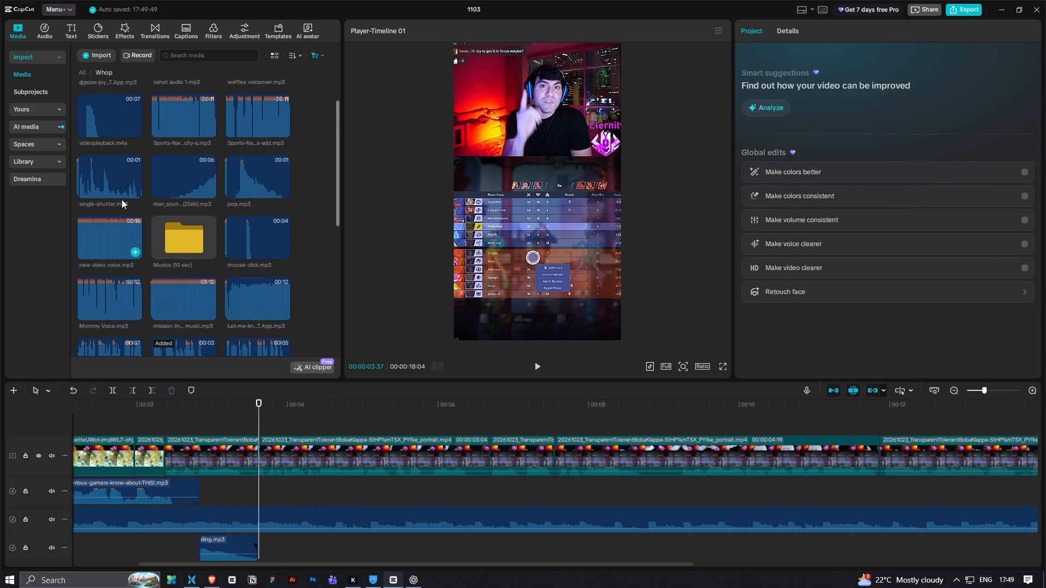
pyautogui.moveTo(116, 195); pyautogui.dragTo(254, 462)
pyautogui.keyDown('ctrl'); pyautogui.scroll(8, 270, 486); pyautogui.keyUp('ctrl')
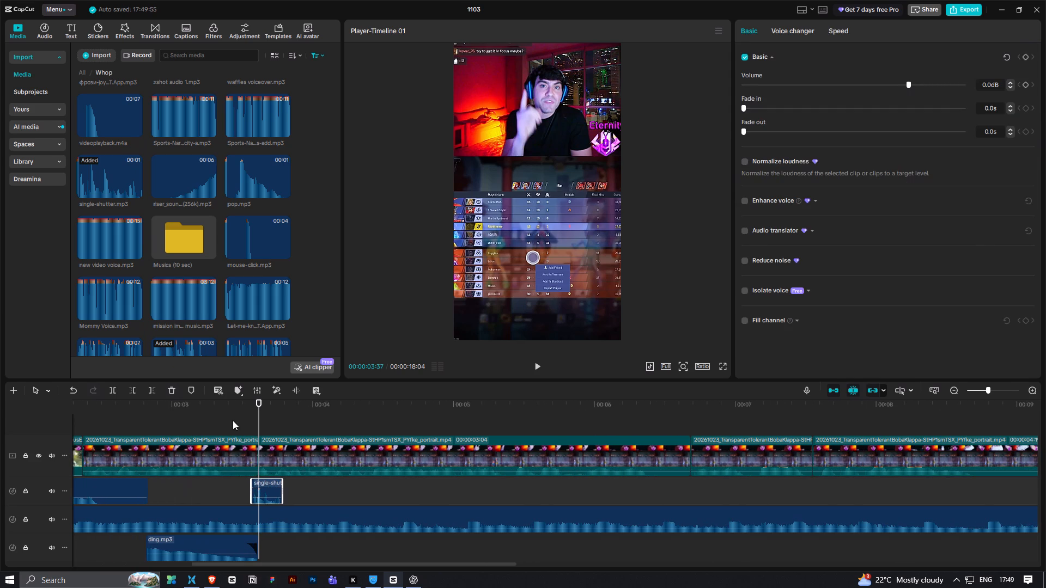
pyautogui.click(230, 417)
pyautogui.press('space')
pyautogui.press('space')
# Raise the single-shutter.mp3 volume to 3.4 dB and play the section with it.
pyautogui.click(265, 480)
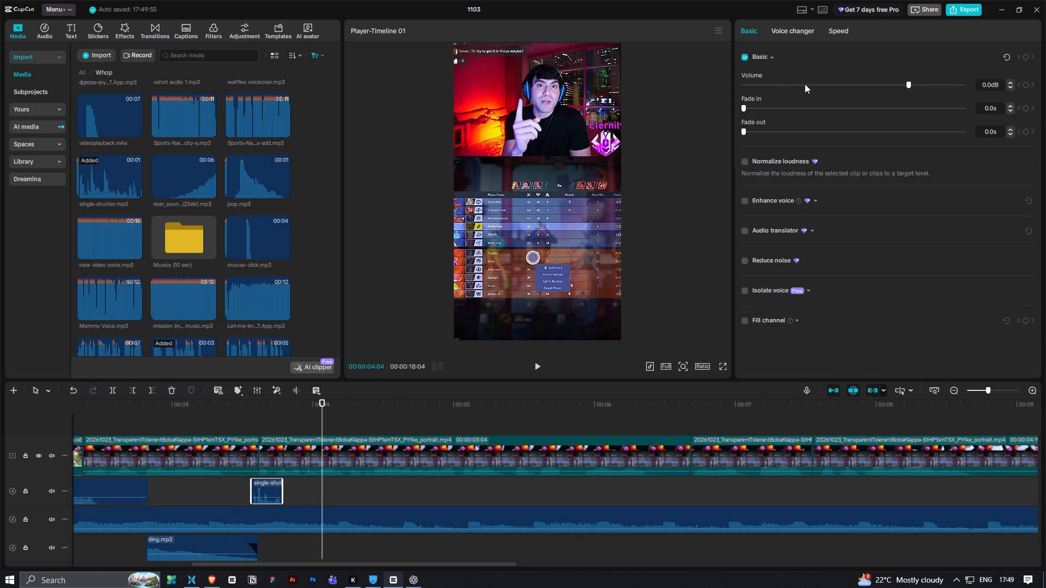
pyautogui.click(914, 87)
pyautogui.click(916, 87)
pyautogui.click(198, 408)
pyautogui.press('space')
pyautogui.keyDown('ctrl'); pyautogui.scroll(-4, 223, 441); pyautogui.keyUp('ctrl')
pyautogui.press('space')
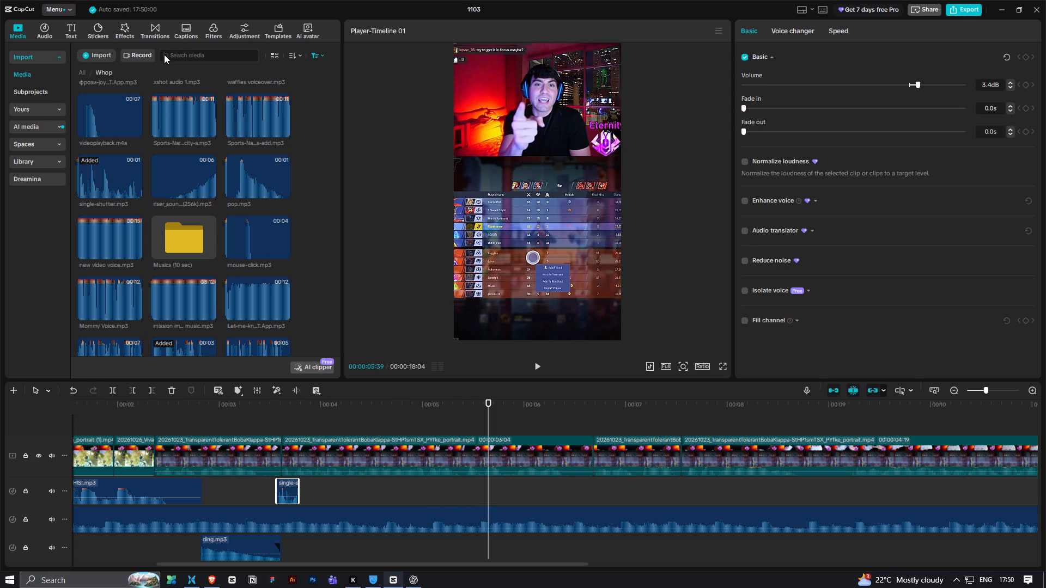
# Audition sounds in the Whop media folder to find an effect for the second 20261023 clip.
pyautogui.click(103, 287)
pyautogui.scroll(-2, 127, 297)
pyautogui.click(116, 256)
pyautogui.scroll(-5, 161, 274)
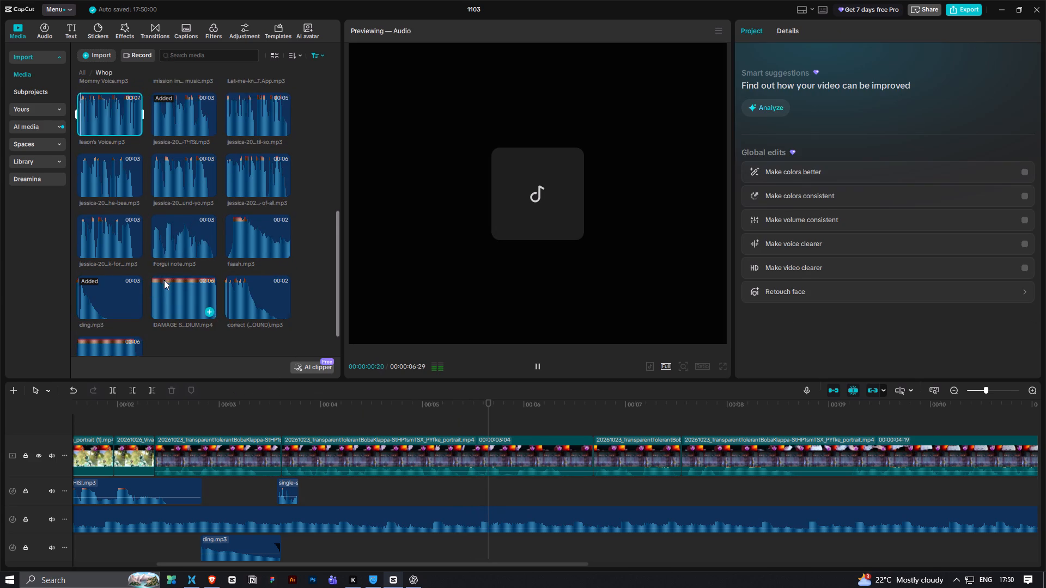
pyautogui.click(78, 256)
pyautogui.click(107, 314)
pyautogui.click(239, 245)
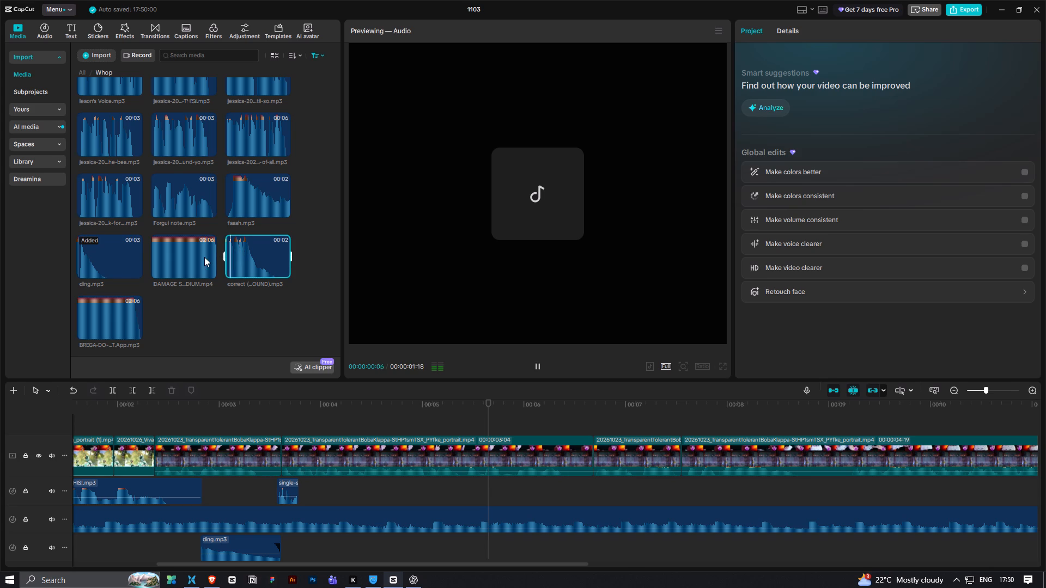
pyautogui.click(168, 207)
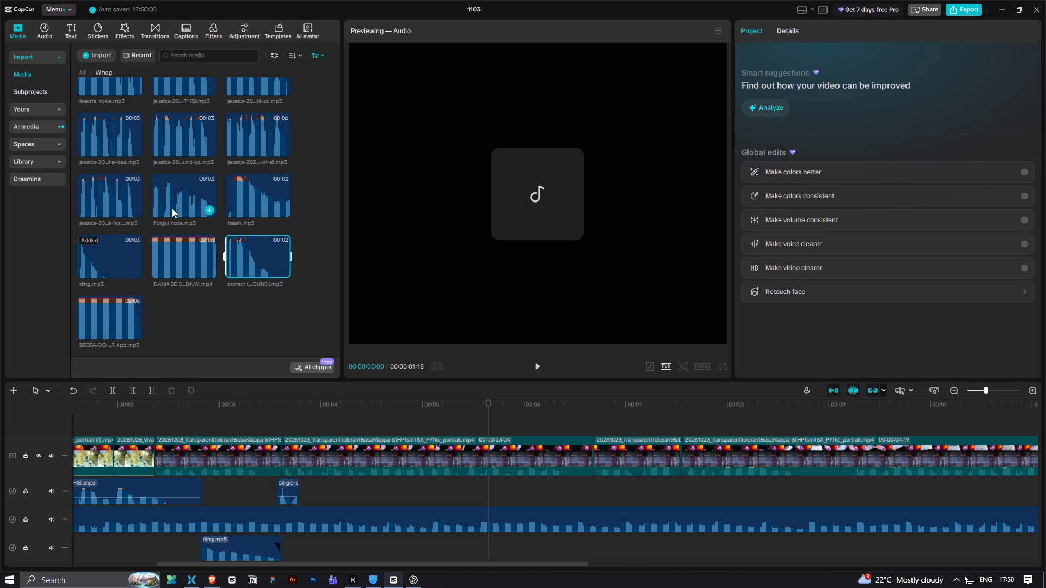
pyautogui.click(106, 249)
pyautogui.click(114, 326)
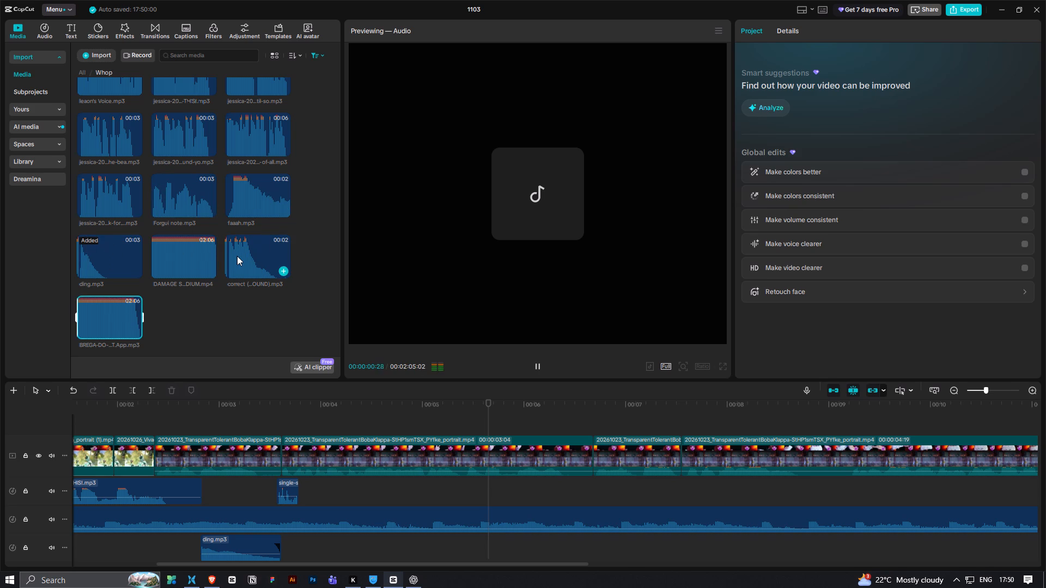
pyautogui.click(237, 256)
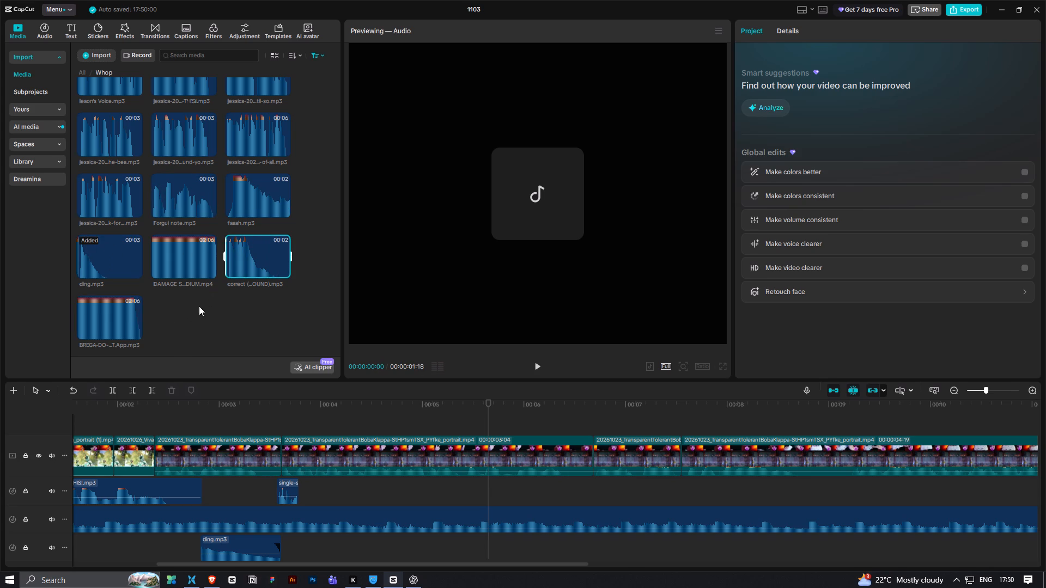
# Add correct (MAIN INTRO SOUND).mp3 to the voiceover track at about 5.5 seconds, under the second 20261023 clip, and play it.
pyautogui.moveTo(238, 267); pyautogui.dragTo(470, 498)
pyautogui.click(424, 385)
pyautogui.click(430, 403)
pyautogui.press('space')
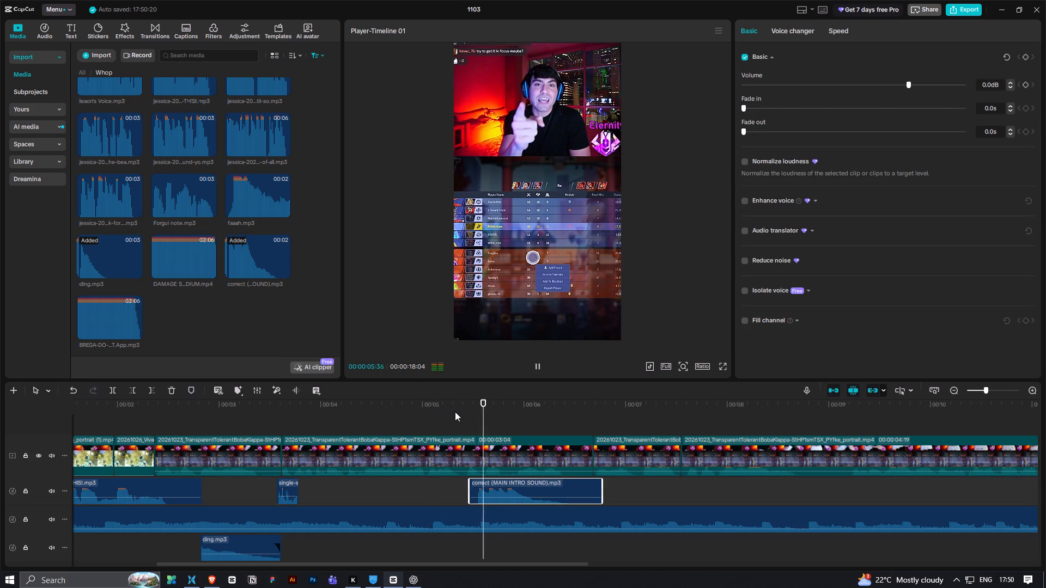
pyautogui.press('space')
# Lower the volume of correct (MAIN INTRO SOUND).mp3 and replay that moment.
pyautogui.click(534, 487)
pyautogui.click(905, 75)
pyautogui.moveTo(904, 78); pyautogui.dragTo(897, 85)
pyautogui.moveTo(901, 85); pyautogui.dragTo(890, 87)
pyautogui.click(458, 416)
pyautogui.press('space')
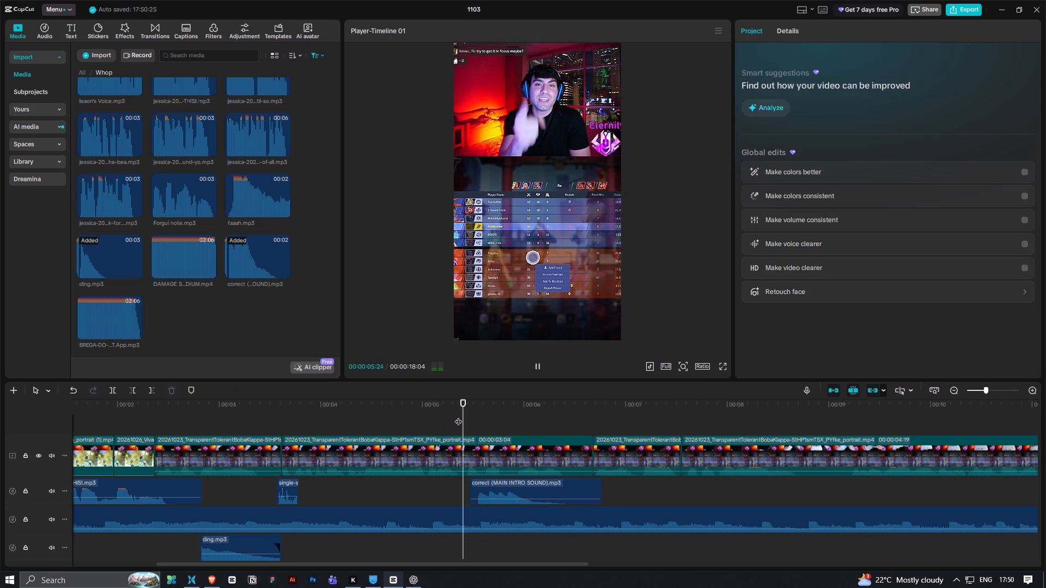
pyautogui.press('space')
pyautogui.moveTo(498, 414); pyautogui.dragTo(480, 420)
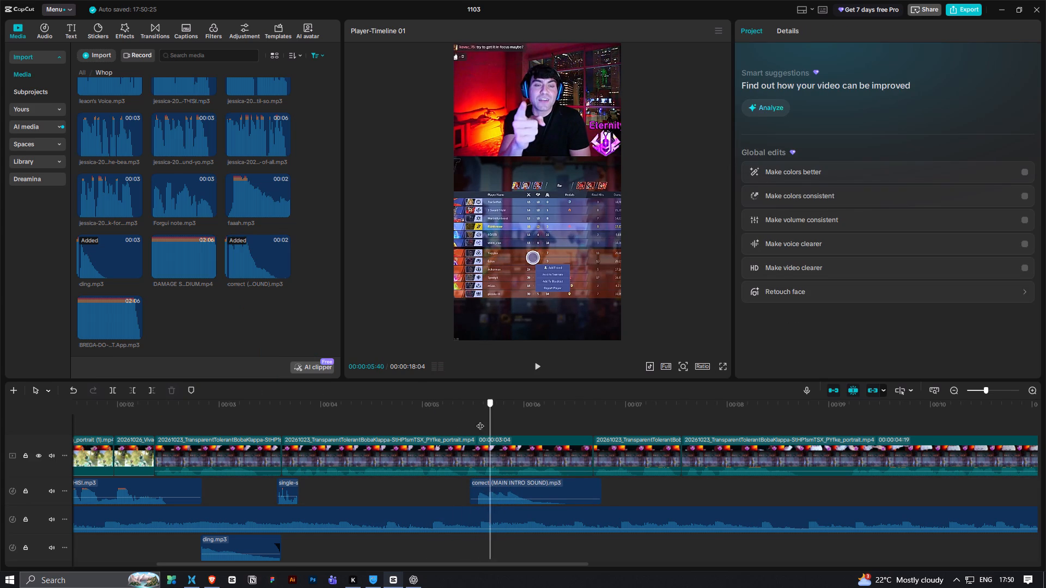
# Move correct (MAIN INTRO SOUND).mp3 slightly earlier, to start at about 5.4 seconds, and play the section leading into it.
pyautogui.moveTo(480, 420); pyautogui.dragTo(473, 430)
pyautogui.moveTo(500, 486); pyautogui.dragTo(491, 486)
pyautogui.click(402, 415)
pyautogui.press('space')
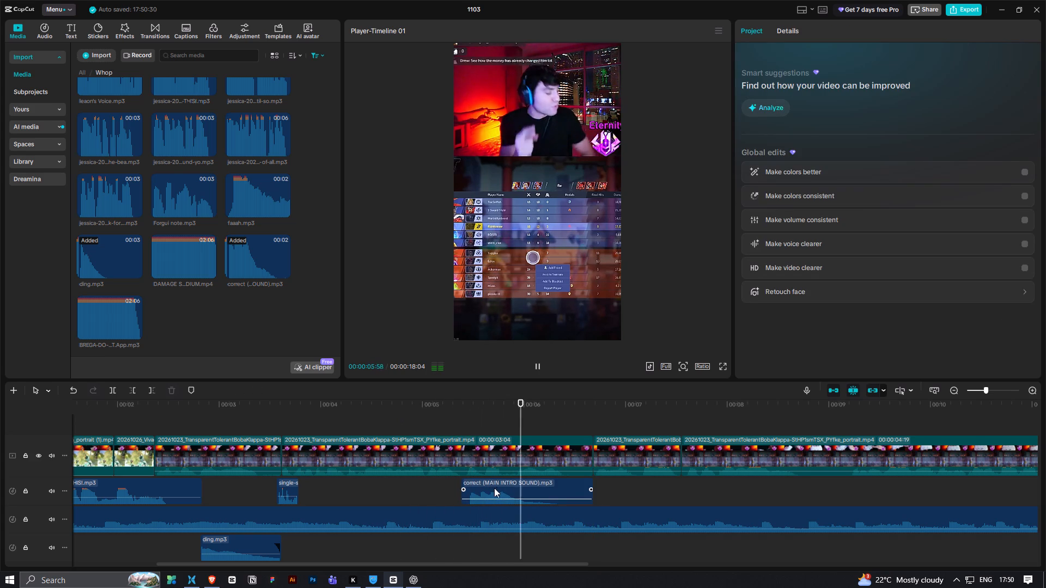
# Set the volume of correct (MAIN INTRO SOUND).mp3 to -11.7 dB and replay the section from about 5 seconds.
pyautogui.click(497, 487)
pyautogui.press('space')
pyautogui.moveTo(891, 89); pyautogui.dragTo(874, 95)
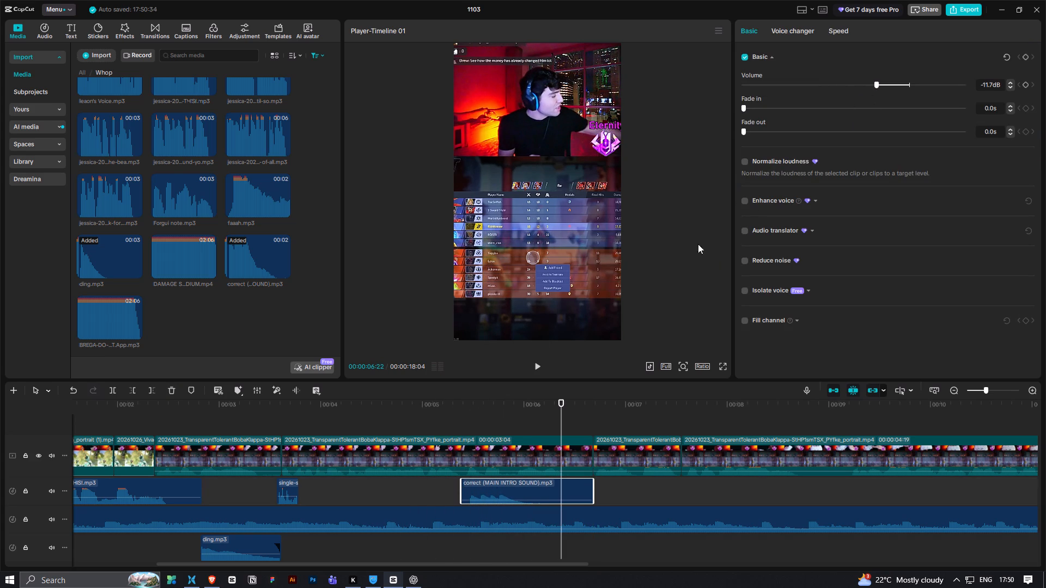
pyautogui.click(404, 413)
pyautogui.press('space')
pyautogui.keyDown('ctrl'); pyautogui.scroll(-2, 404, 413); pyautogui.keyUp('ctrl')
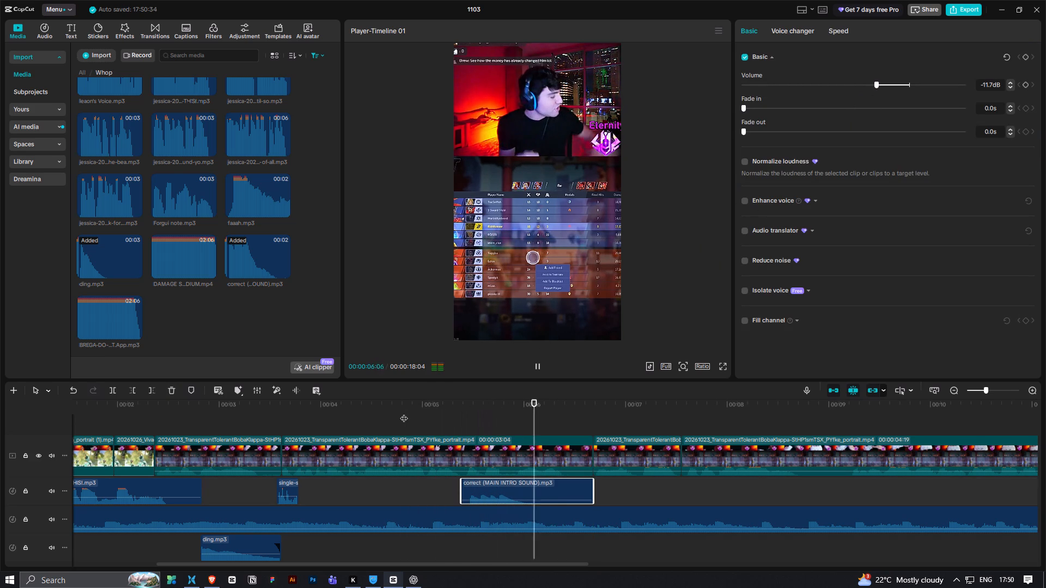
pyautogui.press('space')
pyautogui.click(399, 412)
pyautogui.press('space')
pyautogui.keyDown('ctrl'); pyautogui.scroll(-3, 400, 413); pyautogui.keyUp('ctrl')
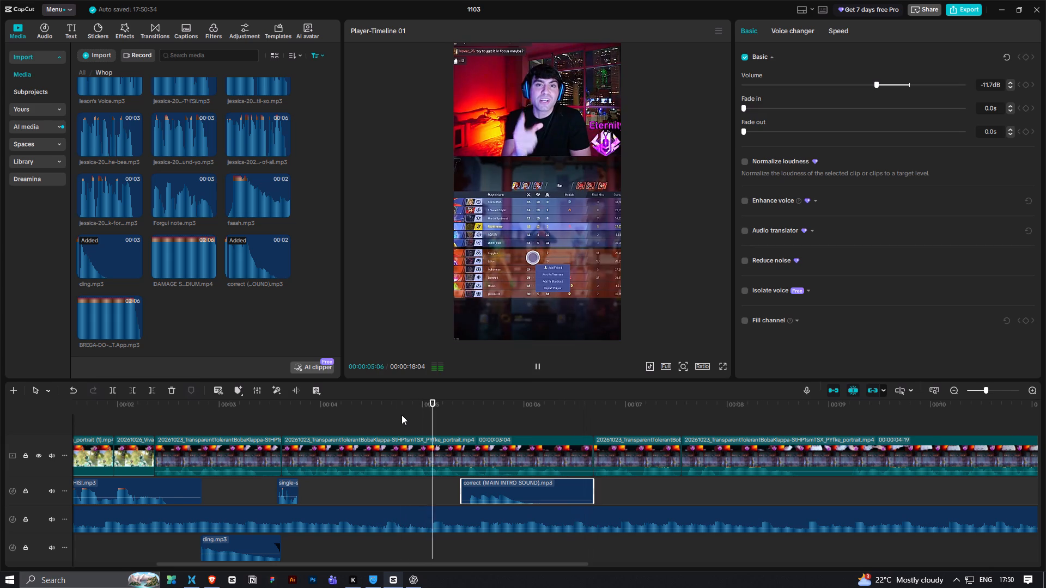
# Raise the volume of correct (MAIN INTRO SOUND).mp3 to -8.9 dB and park the playhead at about 7.1 seconds, in the third 20261023 clip.
pyautogui.click(884, 82)
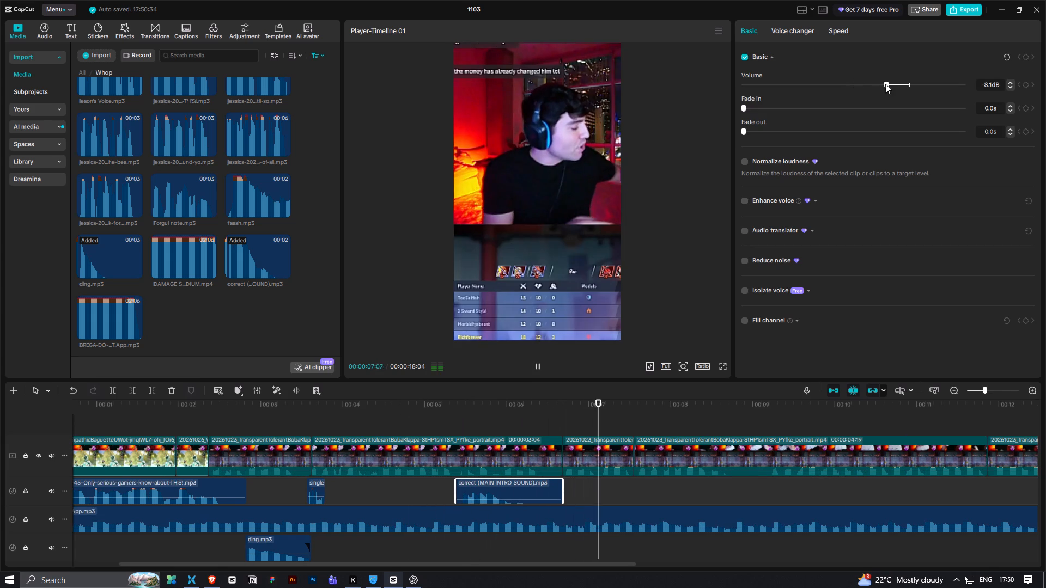
pyautogui.click(882, 85)
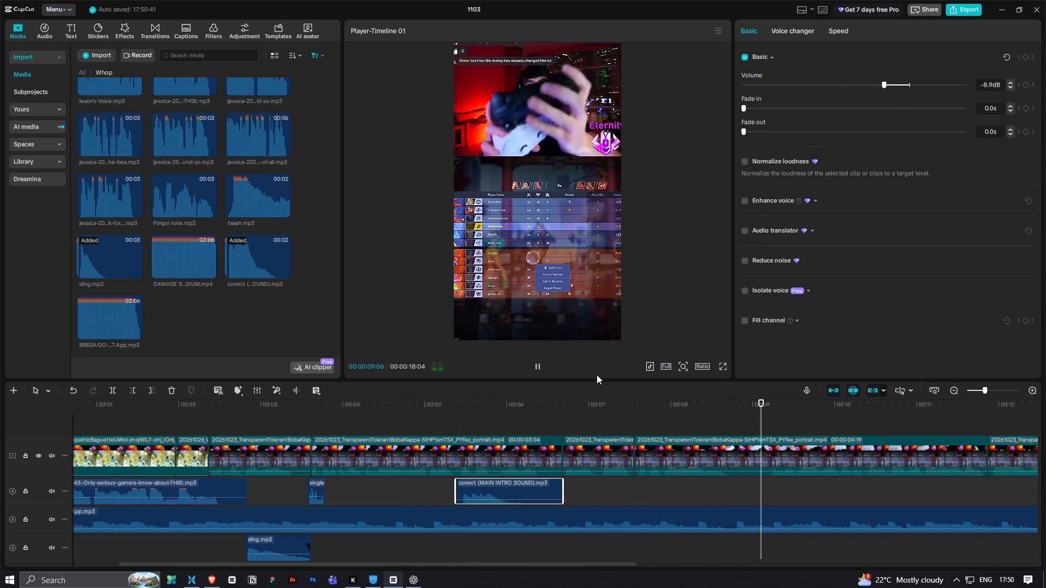
pyautogui.click(597, 408)
pyautogui.press('space')
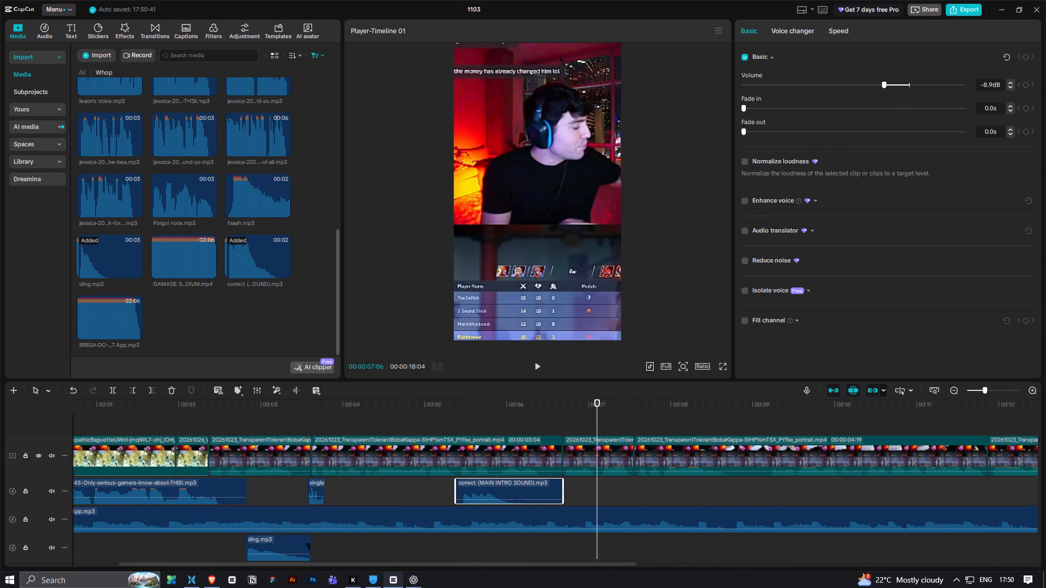
# Leave the Whop media folder for the top level, switch to File Pilot and browse the Pictures and Music folders.
pyautogui.scroll(3, 113, 111)
pyautogui.click(80, 68)
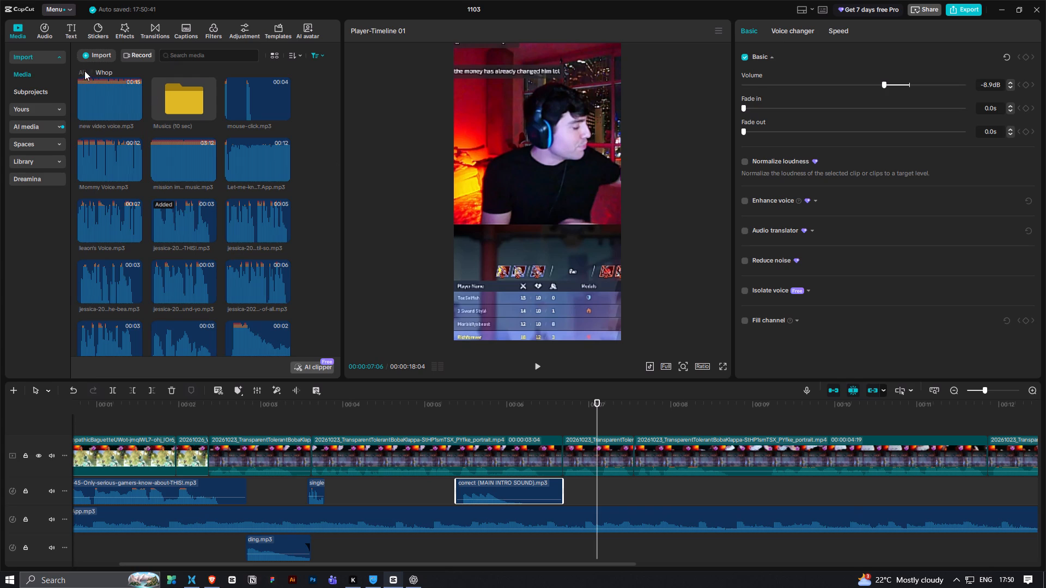
pyautogui.click(84, 71)
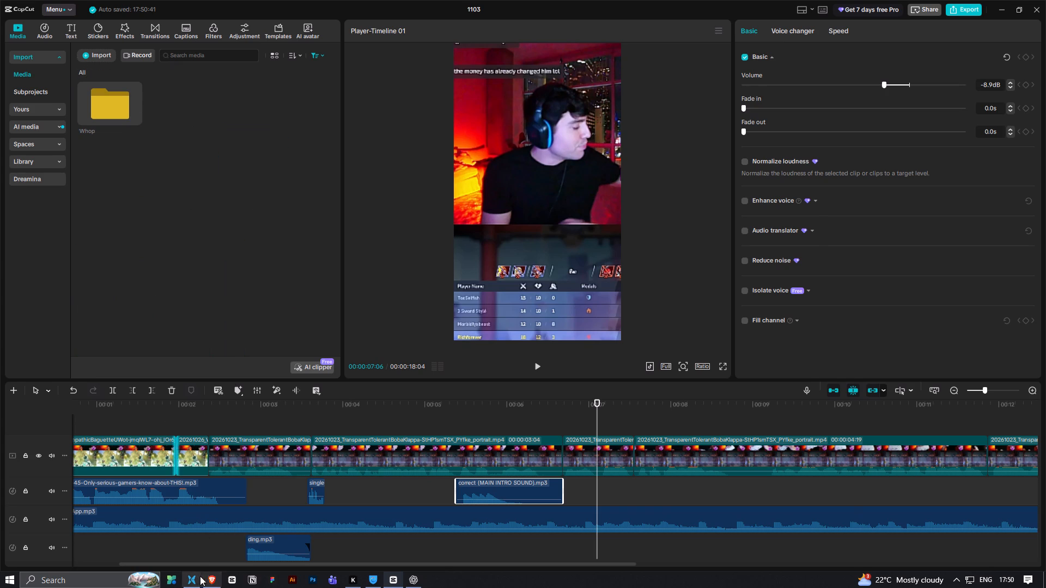
pyautogui.click(199, 577)
pyautogui.click(253, 264)
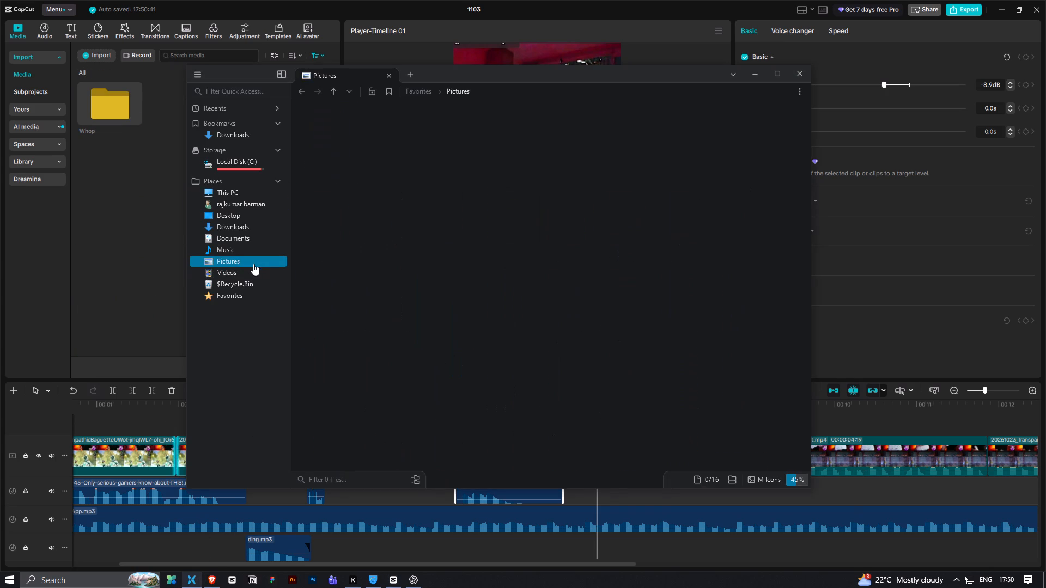
pyautogui.click(244, 266)
pyautogui.click(245, 258)
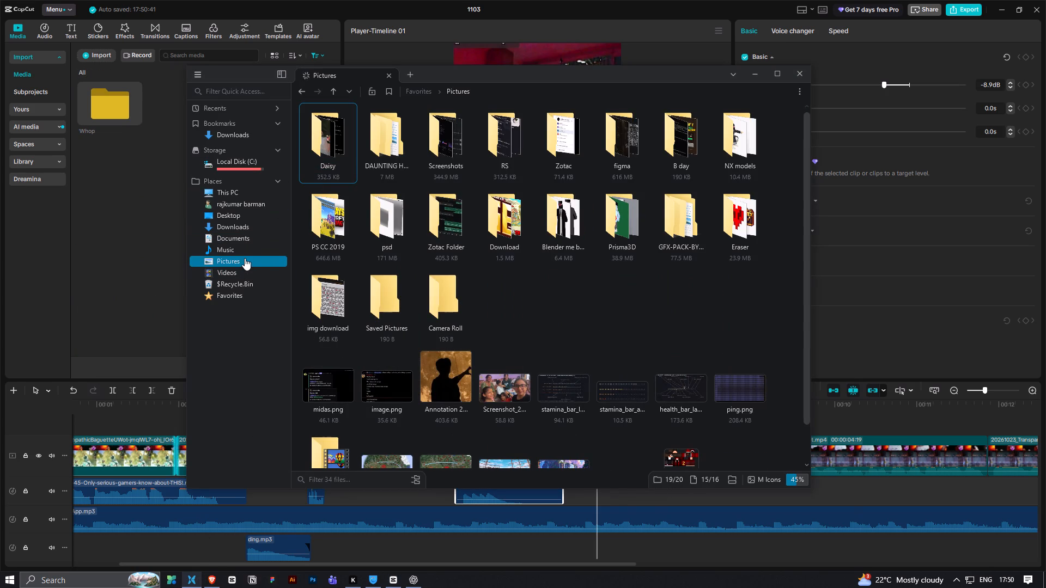
pyautogui.click(245, 252)
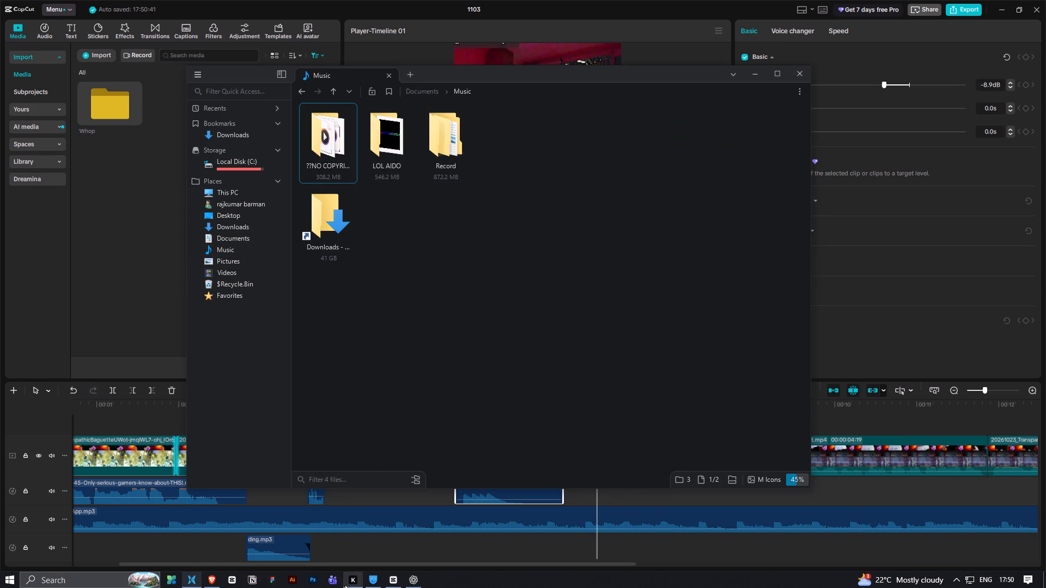
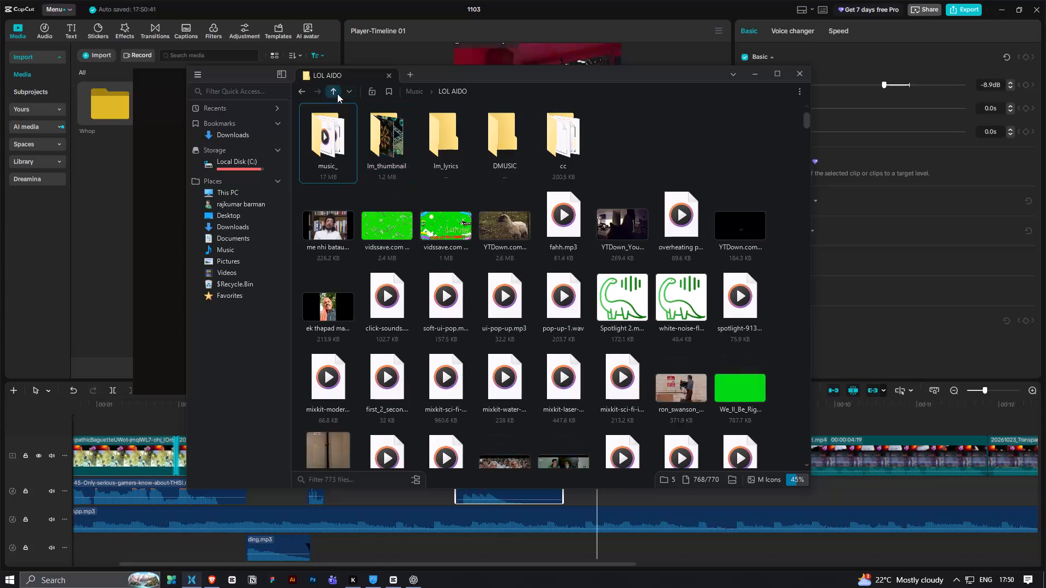
# Import the LOL AIDO folder from Music into the CapCut project media and open it.
pyautogui.click(337, 94)
pyautogui.moveTo(390, 130); pyautogui.dragTo(116, 177)
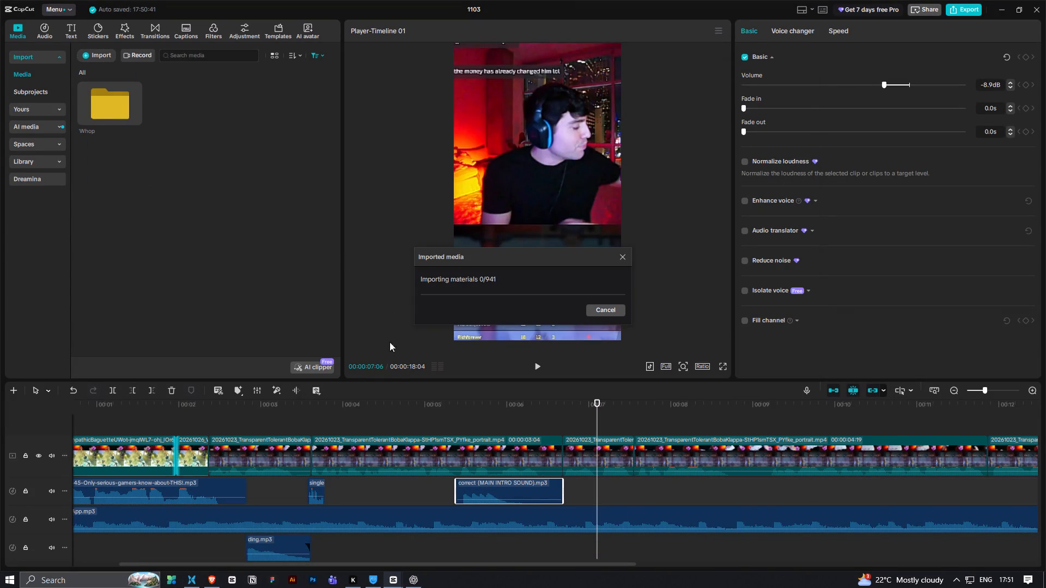
pyautogui.doubleClick(162, 112)
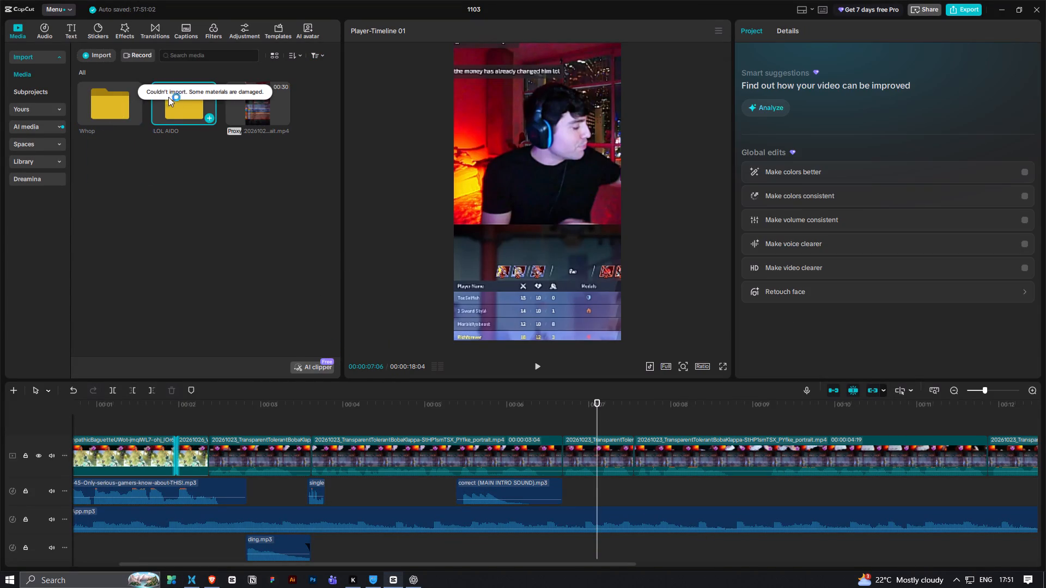
# Search the project media for wow and limit the results to audio files.
pyautogui.click(183, 53)
pyautogui.write('wow')
pyautogui.press('Return')
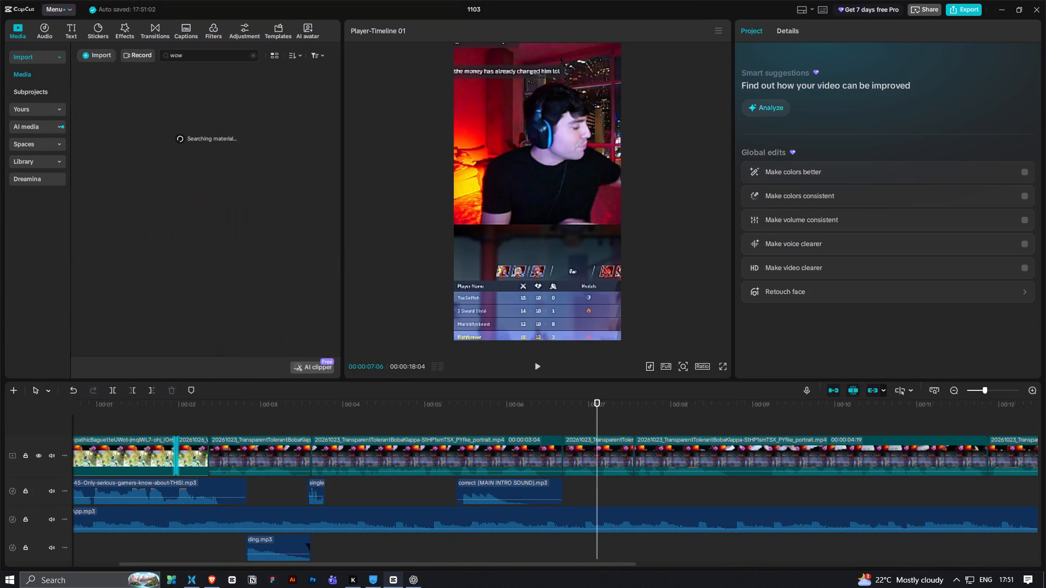
pyautogui.click(302, 53)
pyautogui.click(315, 69)
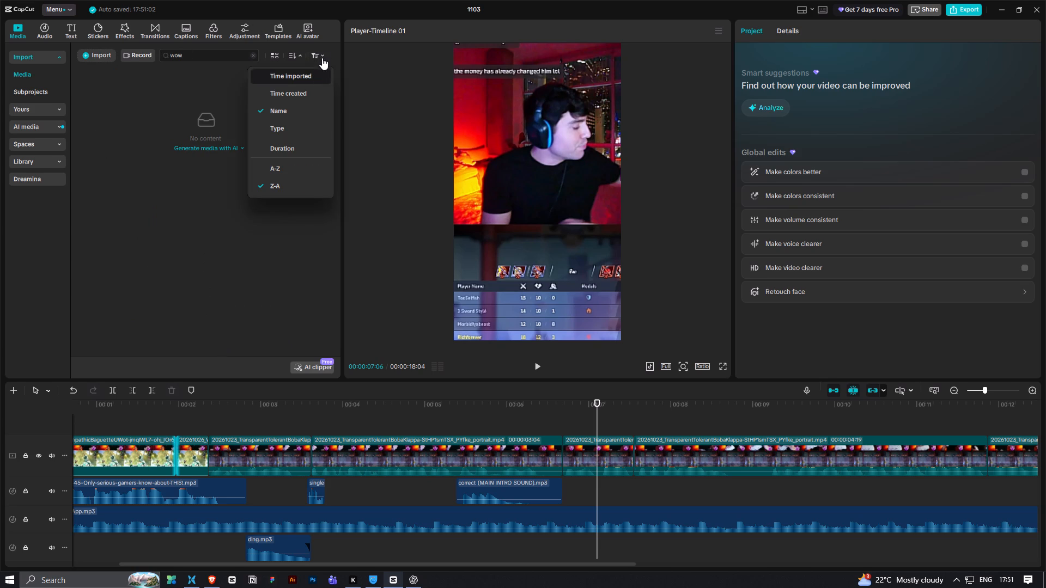
pyautogui.click(324, 54)
pyautogui.click(315, 106)
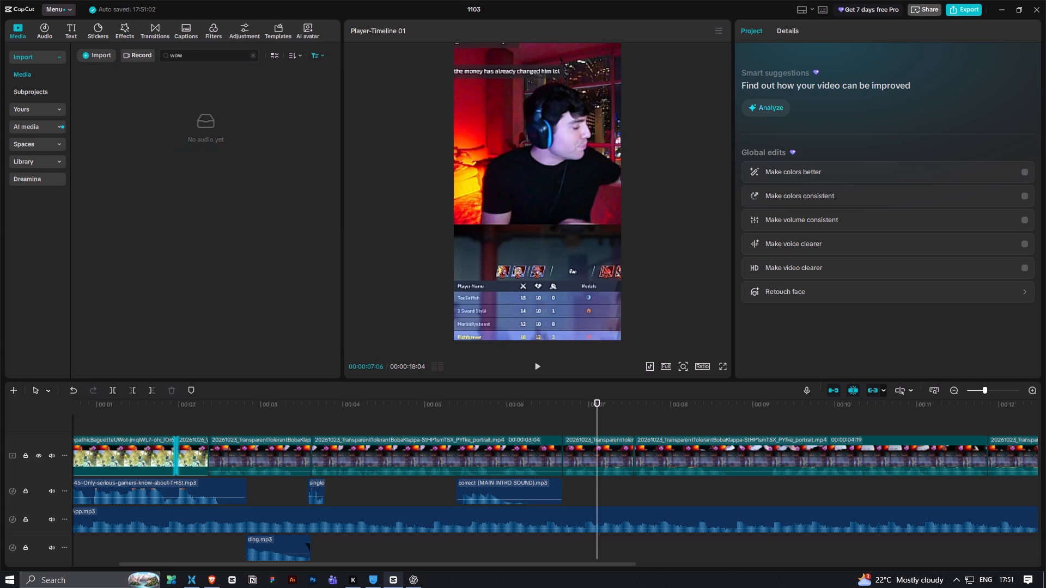
# Clear the wow search and reload the media list with the LOL AIDO folder's audio files.
pyautogui.click(299, 56)
pyautogui.click(223, 57)
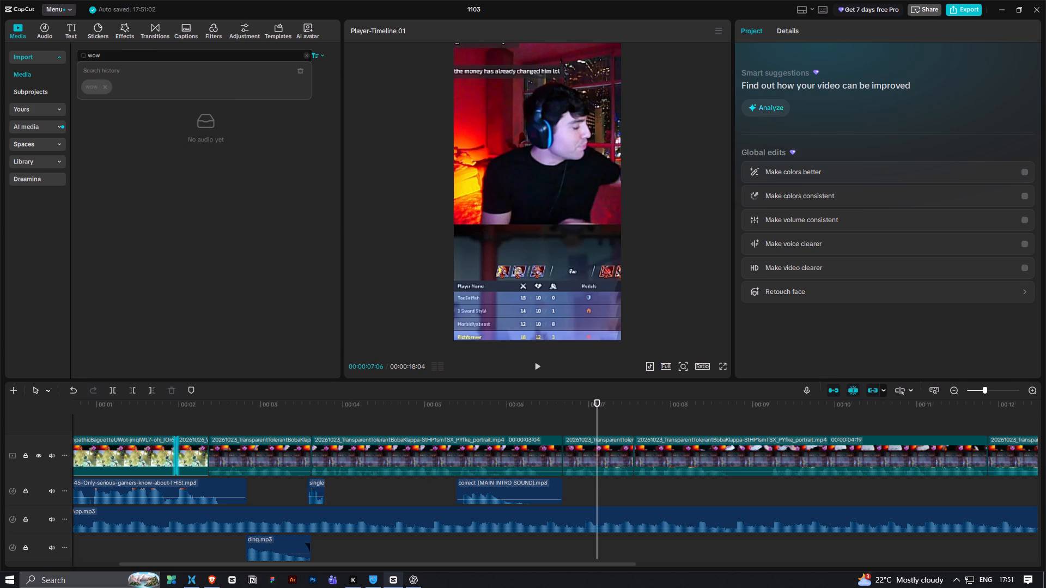
pyautogui.press('BackSpace')
pyautogui.press('BackSpace')
pyautogui.press('BackSpace')
pyautogui.click(191, 169)
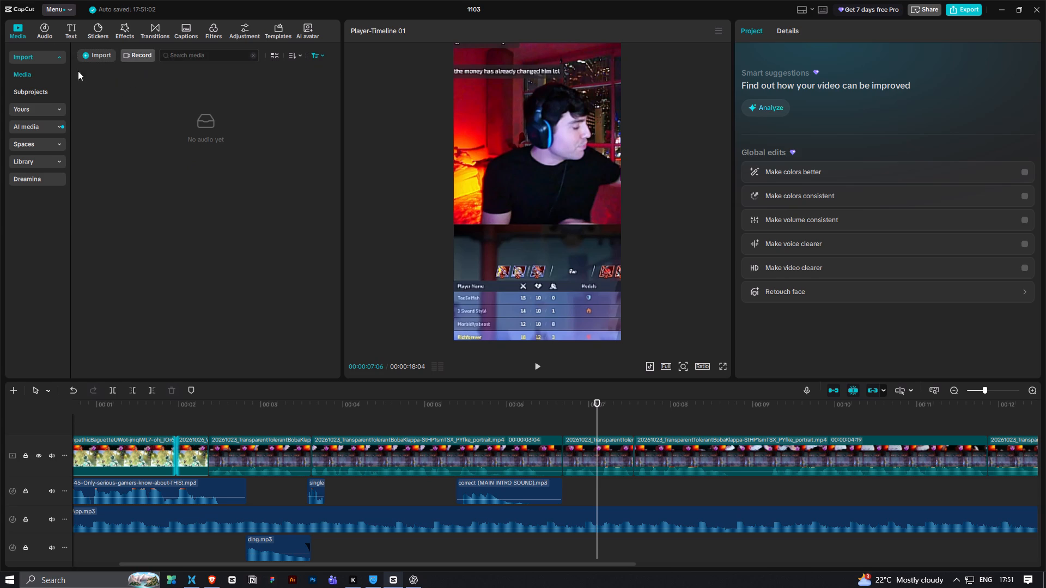
pyautogui.click(29, 34)
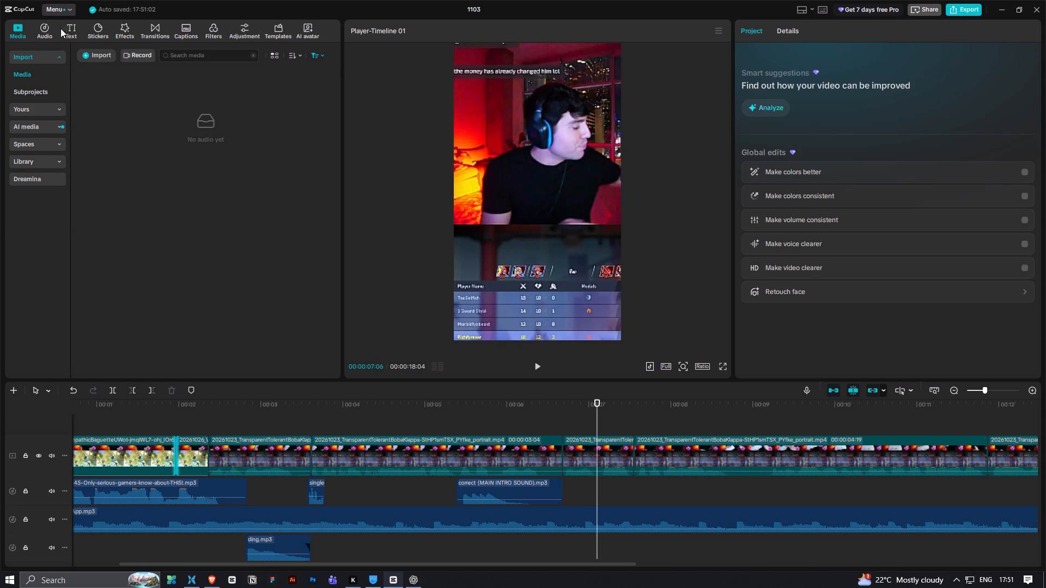
pyautogui.click(50, 29)
pyautogui.click(16, 34)
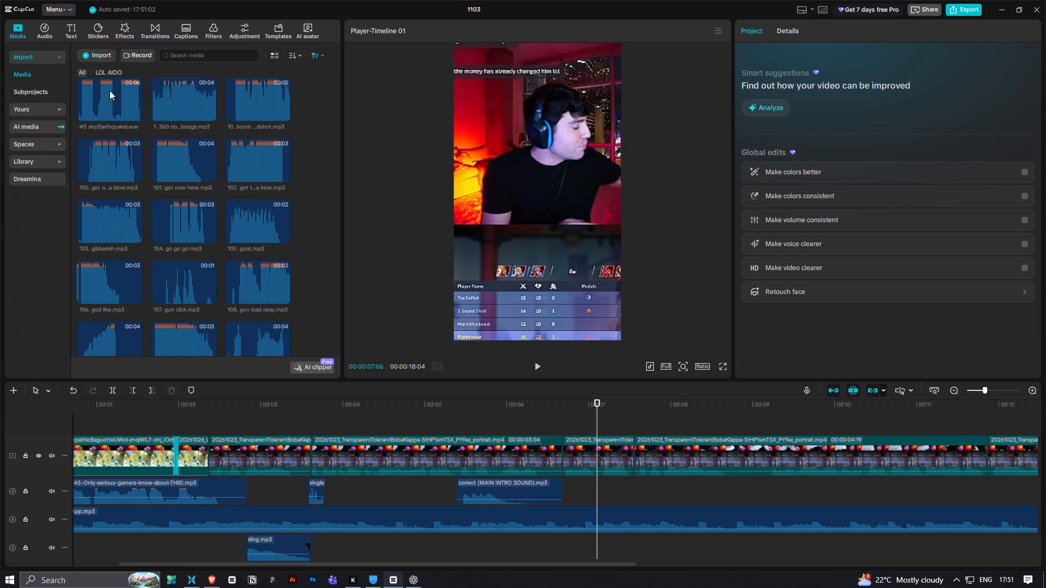
# Search for wow again, place Wow_sound_effect.mp3 directly after correct (MAIN INTRO SOUND).mp3 at about 6.7 seconds, and play it.
pyautogui.click(210, 50)
pyautogui.click(86, 83)
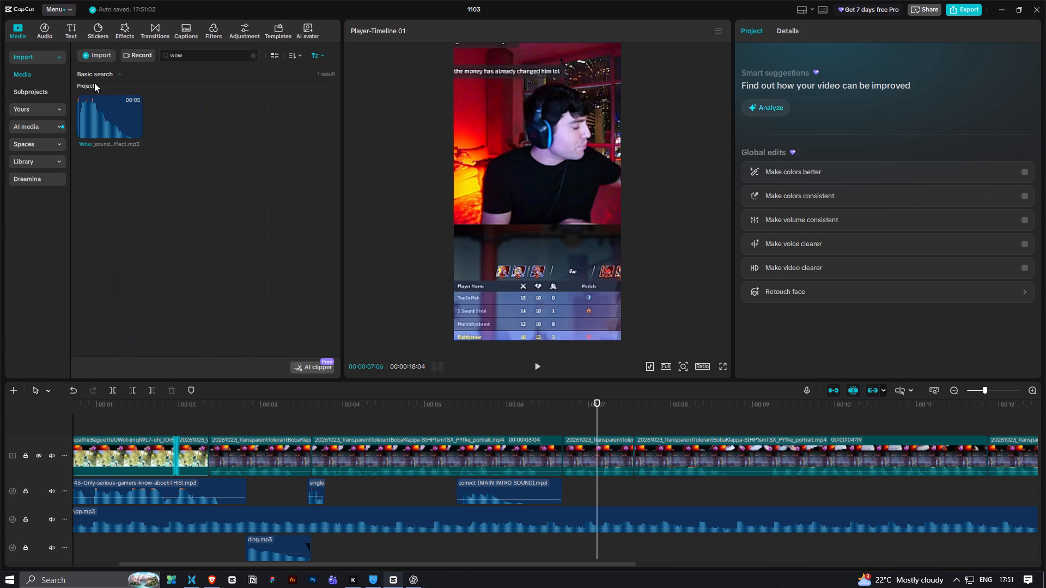
pyautogui.click(91, 115)
pyautogui.moveTo(104, 130); pyautogui.dragTo(566, 494)
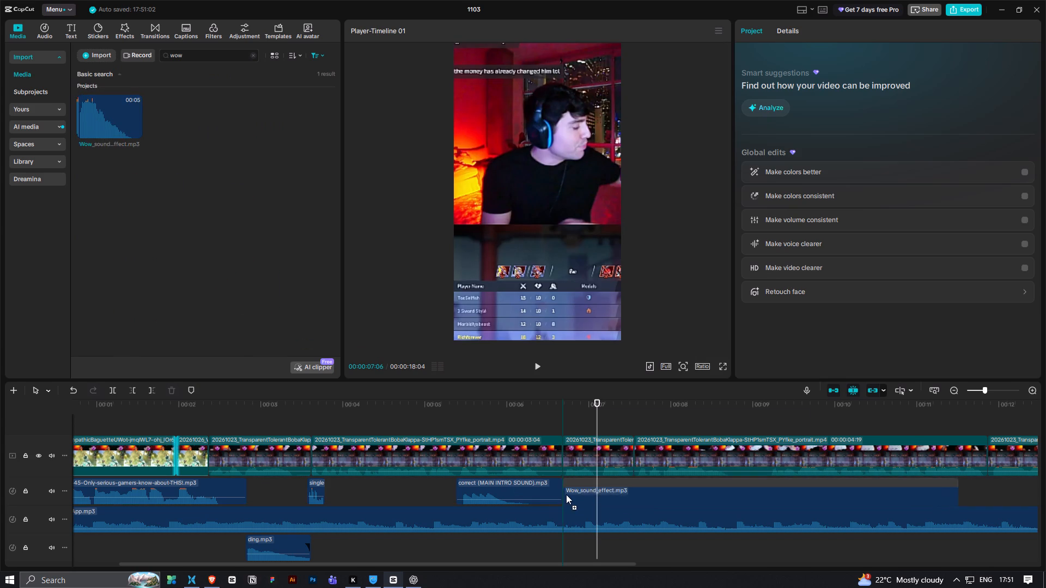
pyautogui.moveTo(566, 494); pyautogui.dragTo(566, 491)
pyautogui.click(556, 421)
pyautogui.press('space')
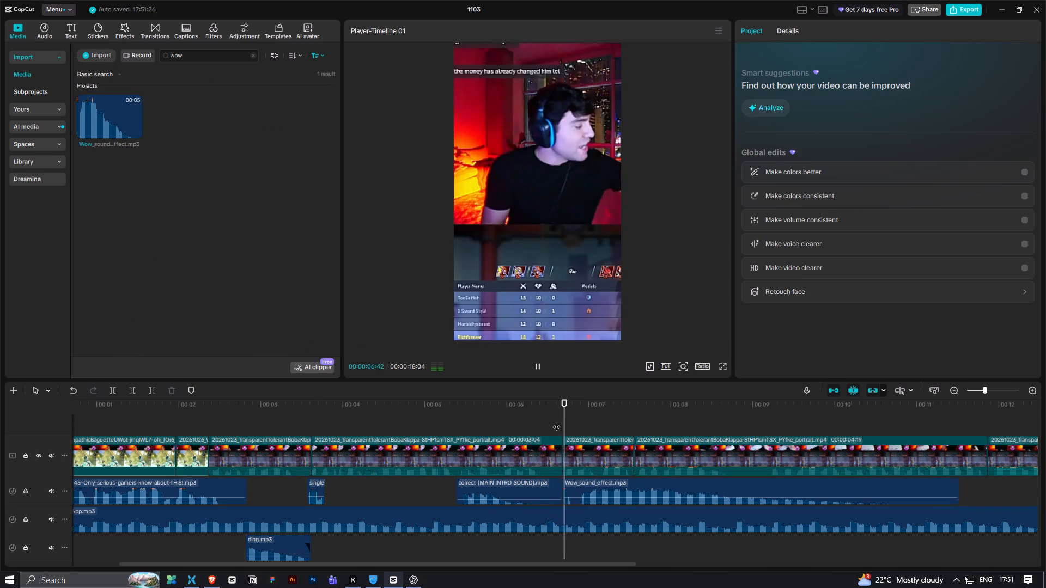
pyautogui.press('space')
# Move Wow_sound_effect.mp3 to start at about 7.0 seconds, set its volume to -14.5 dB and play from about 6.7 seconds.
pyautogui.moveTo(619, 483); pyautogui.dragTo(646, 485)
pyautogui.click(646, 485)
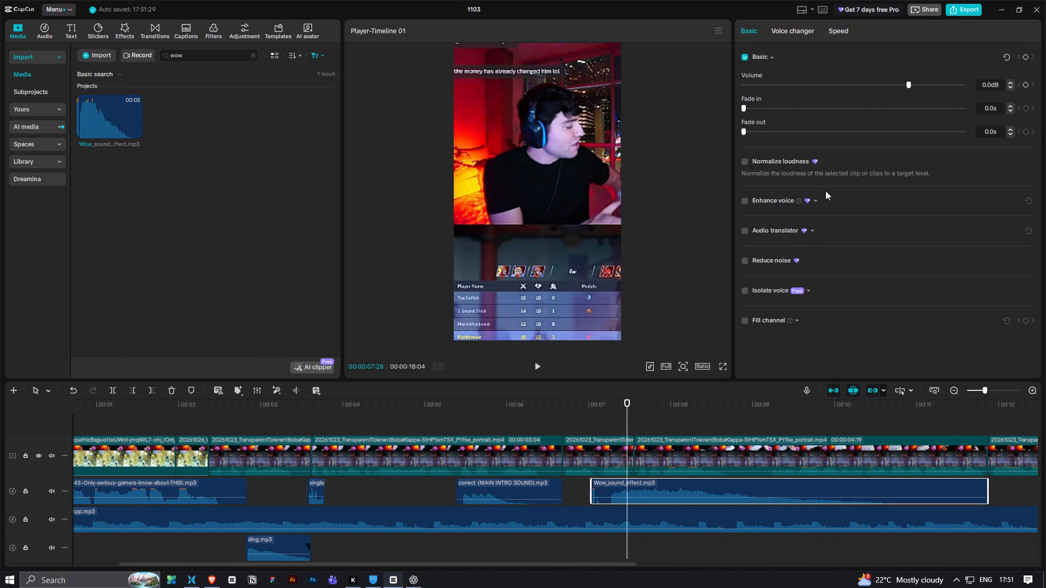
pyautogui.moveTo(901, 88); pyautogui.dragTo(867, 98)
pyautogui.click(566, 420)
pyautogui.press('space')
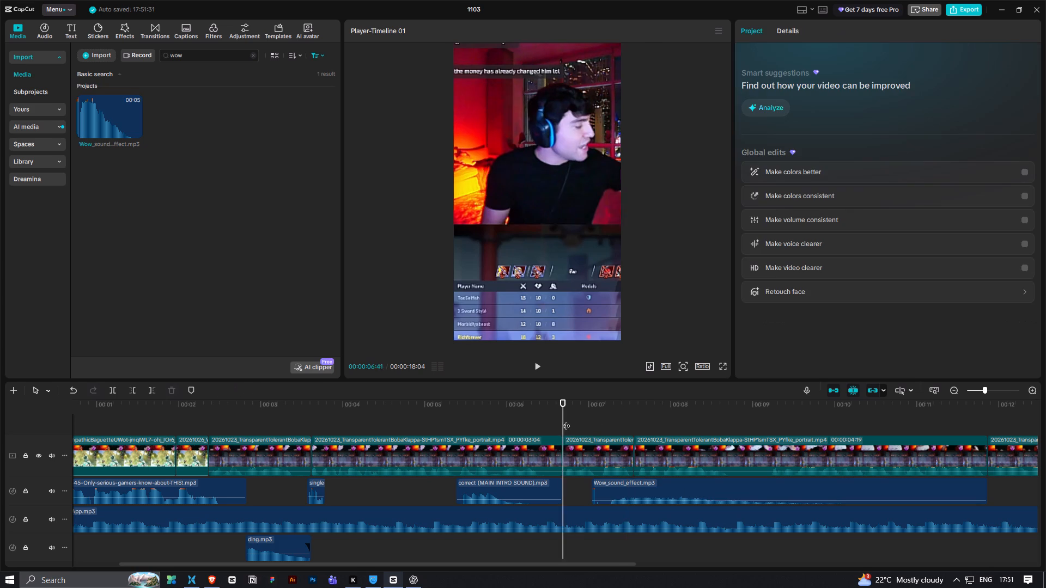
# Set Wow_sound_effect.mp3 to -10.5 dB, move it onto its own track at about 7.4 seconds, and play from about 7 seconds.
pyautogui.click(666, 495)
pyautogui.press('space')
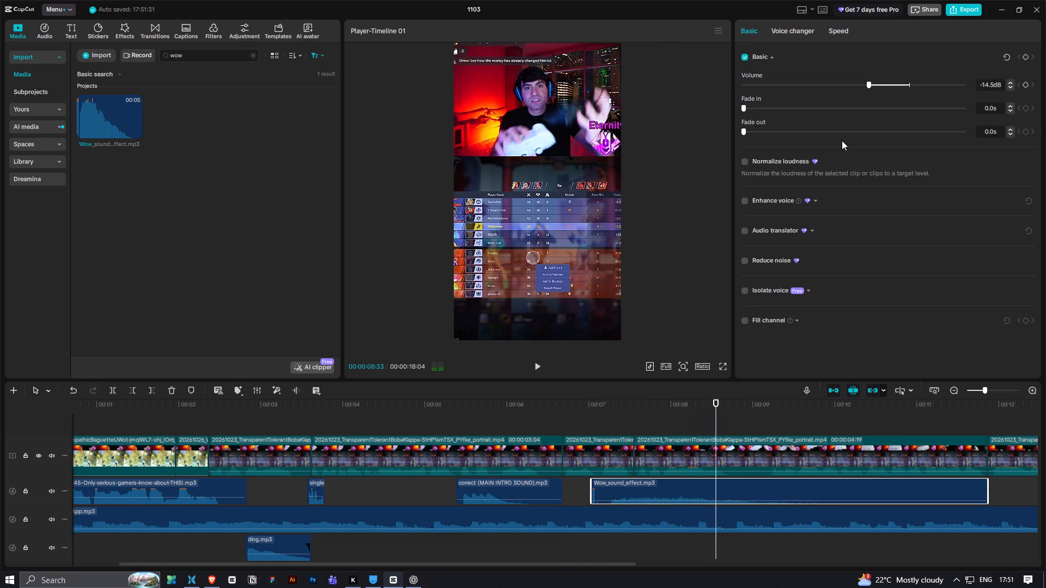
pyautogui.click(875, 85)
pyautogui.moveTo(698, 478); pyautogui.dragTo(725, 471)
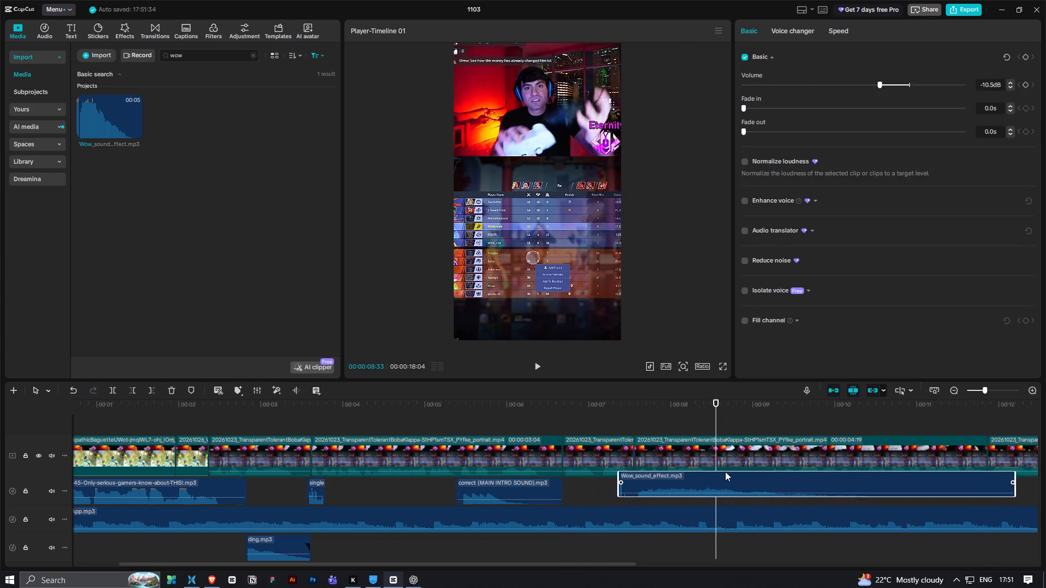
pyautogui.moveTo(725, 471); pyautogui.dragTo(726, 471)
pyautogui.click(590, 425)
pyautogui.press('space')
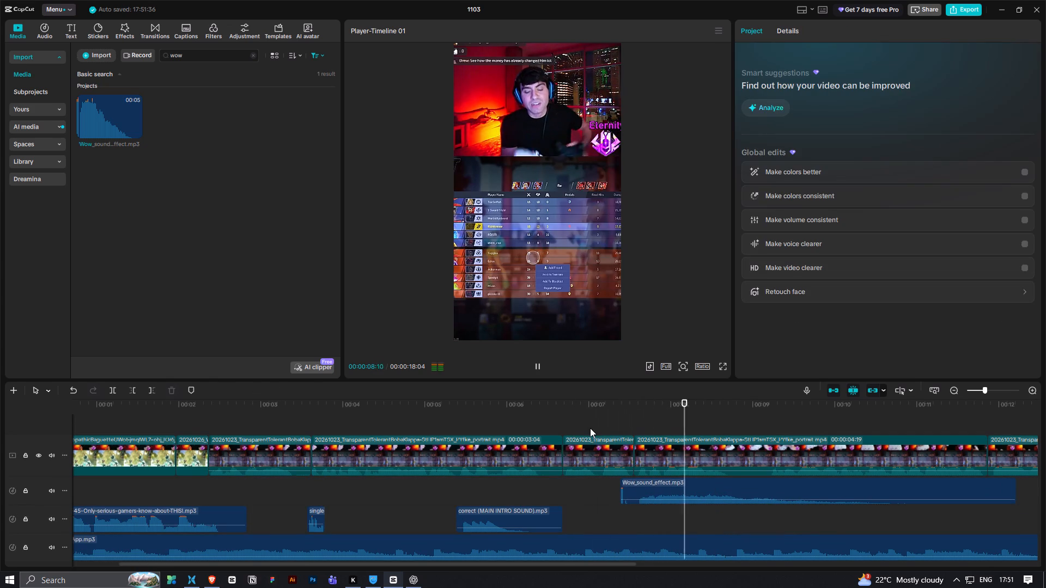
pyautogui.press('space')
# Move Wow_sound_effect.mp3 later on its track so that it starts at about 8.4 seconds.
pyautogui.moveTo(682, 490); pyautogui.dragTo(725, 489)
pyautogui.moveTo(699, 401); pyautogui.dragTo(679, 412)
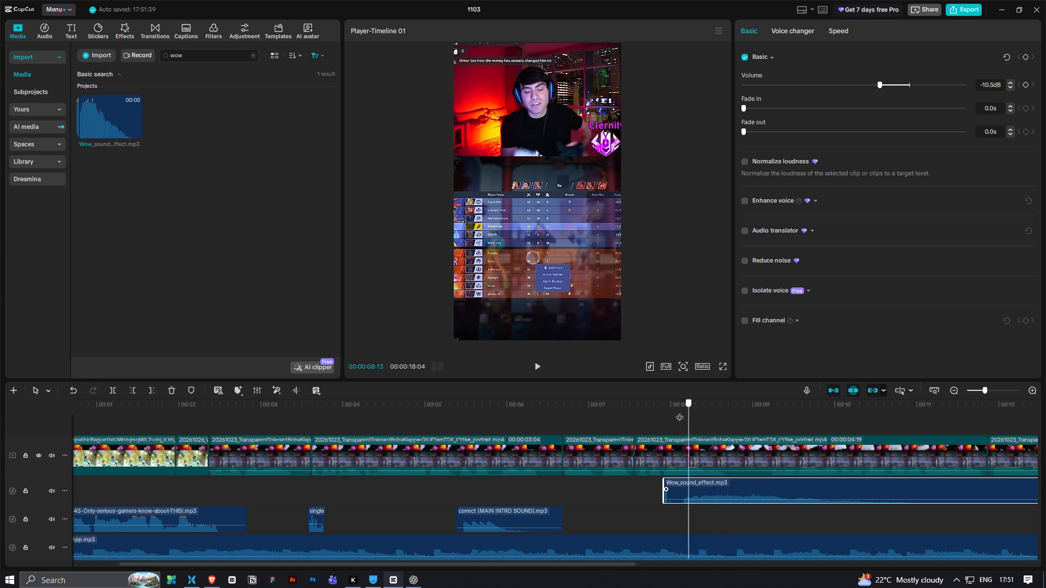
pyautogui.moveTo(679, 412); pyautogui.dragTo(728, 413)
pyautogui.moveTo(737, 491); pyautogui.dragTo(792, 486)
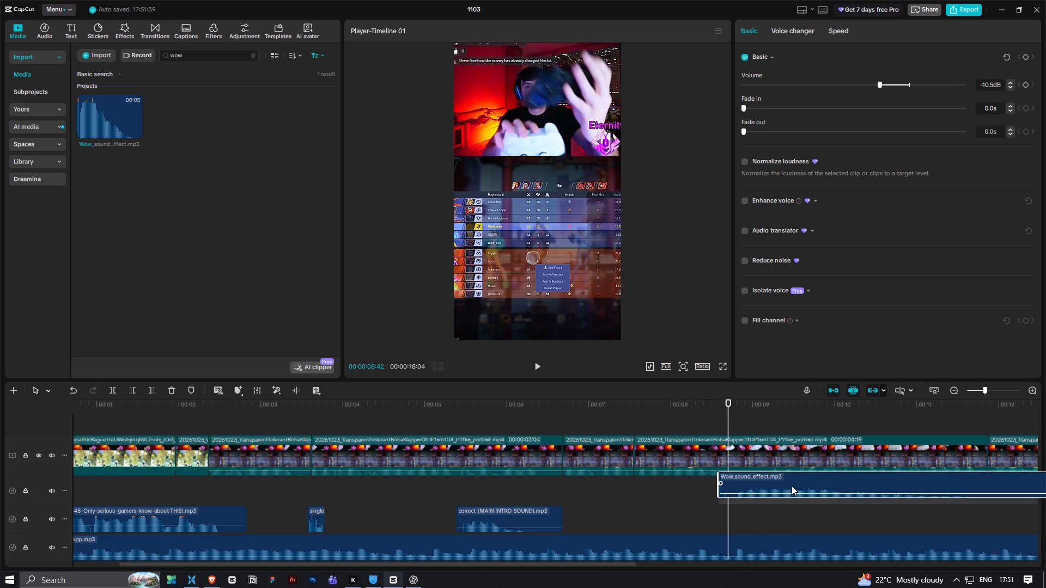
pyautogui.moveTo(792, 486); pyautogui.dragTo(775, 493)
# Play the short from about 7.2 seconds through to its end to check the Wow sound effect and the closing section.
pyautogui.click(606, 429)
pyautogui.press('space')
pyautogui.keyDown('ctrl'); pyautogui.scroll(-3, 606, 429); pyautogui.keyUp('ctrl')
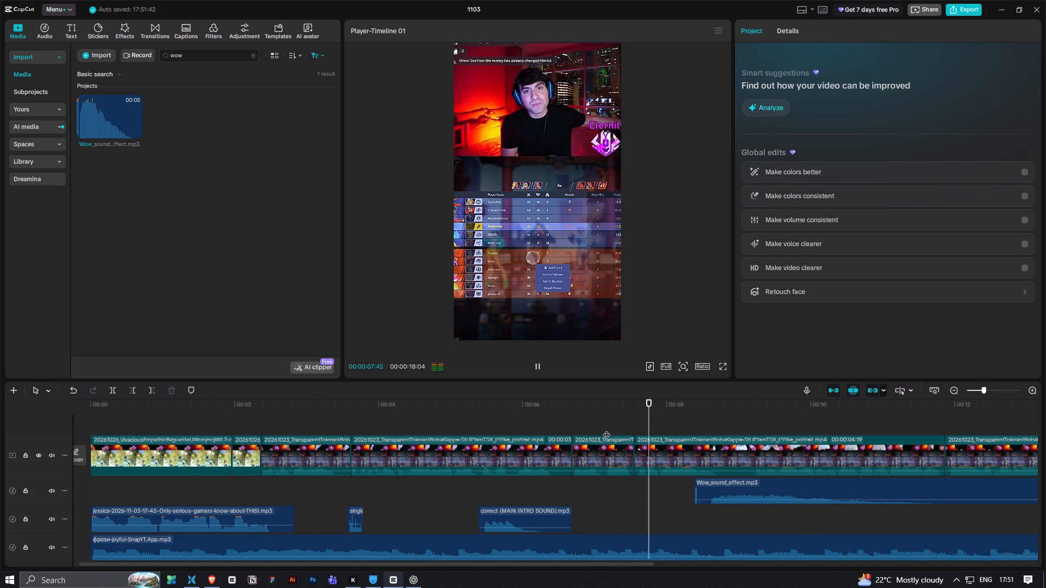
pyautogui.scroll(-3, 606, 429)
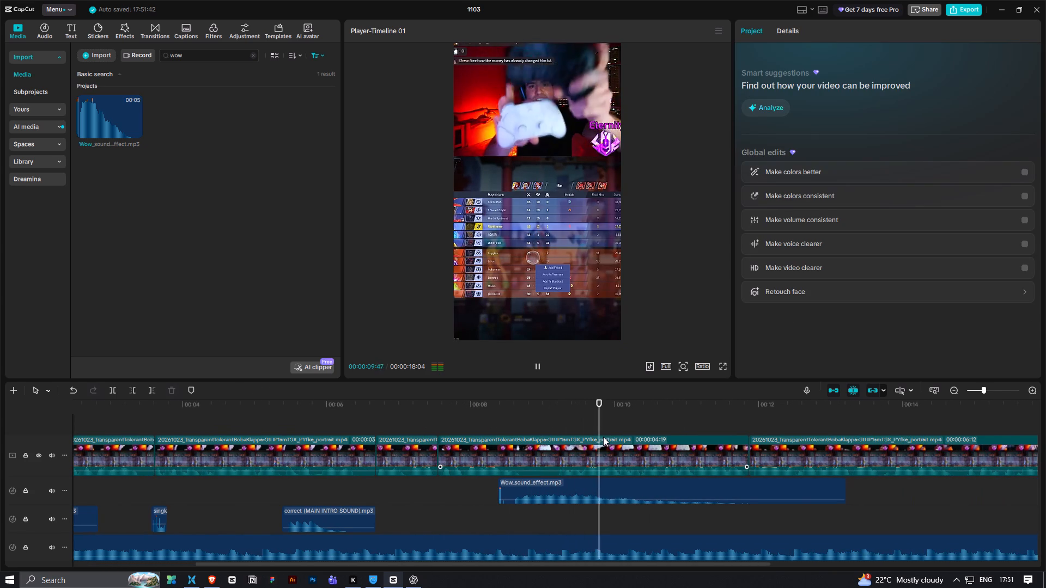
pyautogui.scroll(-2, 603, 437)
pyautogui.keyDown('ctrl'); pyautogui.scroll(-3, 603, 437); pyautogui.keyUp('ctrl')
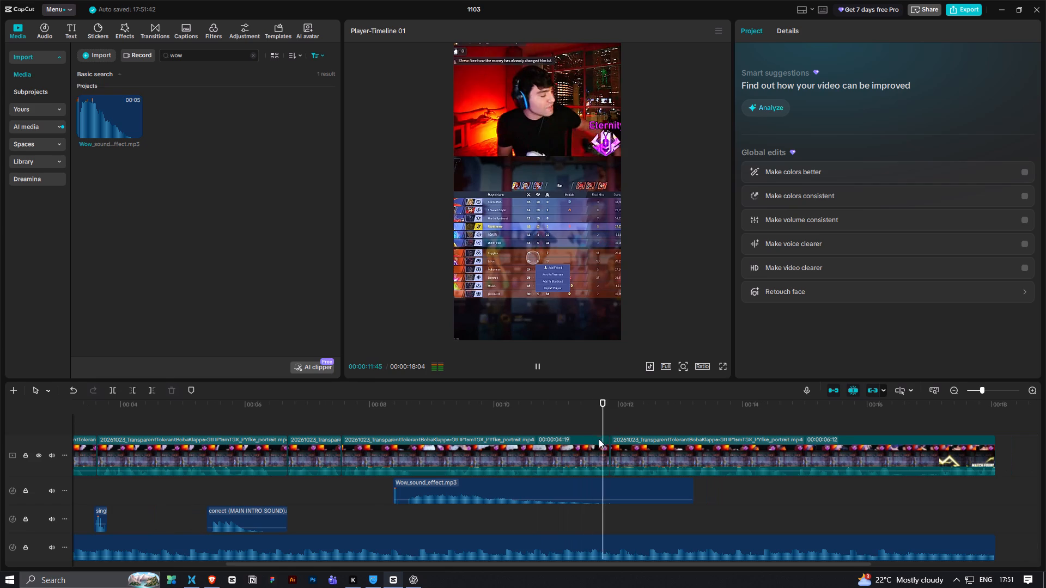
pyautogui.press('space')
pyautogui.moveTo(585, 407); pyautogui.dragTo(575, 409)
pyautogui.press('space')
pyautogui.keyDown('ctrl'); pyautogui.scroll(-1, 575, 409); pyautogui.keyUp('ctrl')
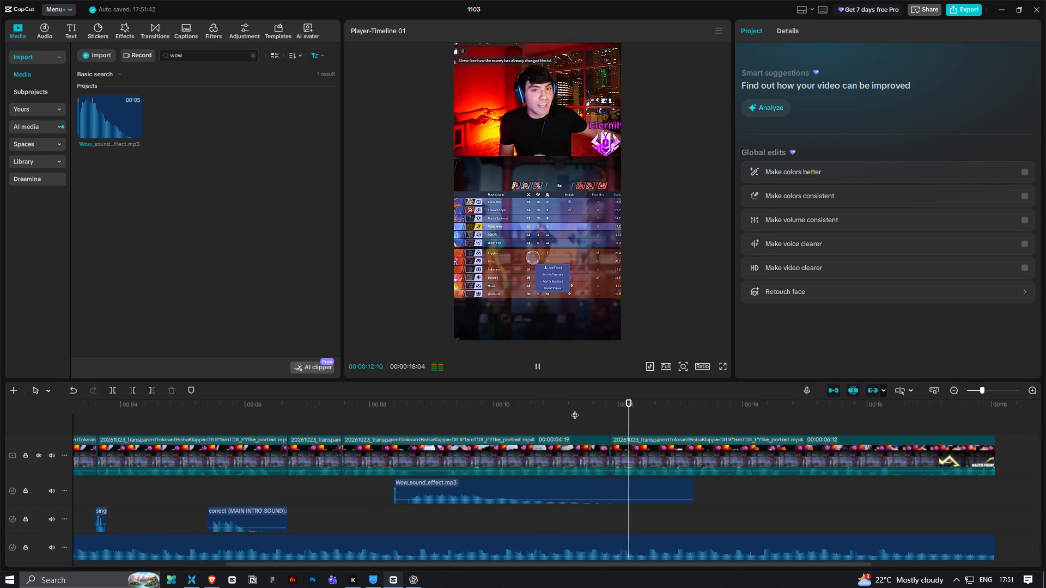
pyautogui.keyDown('ctrl'); pyautogui.scroll(-4, 575, 409); pyautogui.keyUp('ctrl')
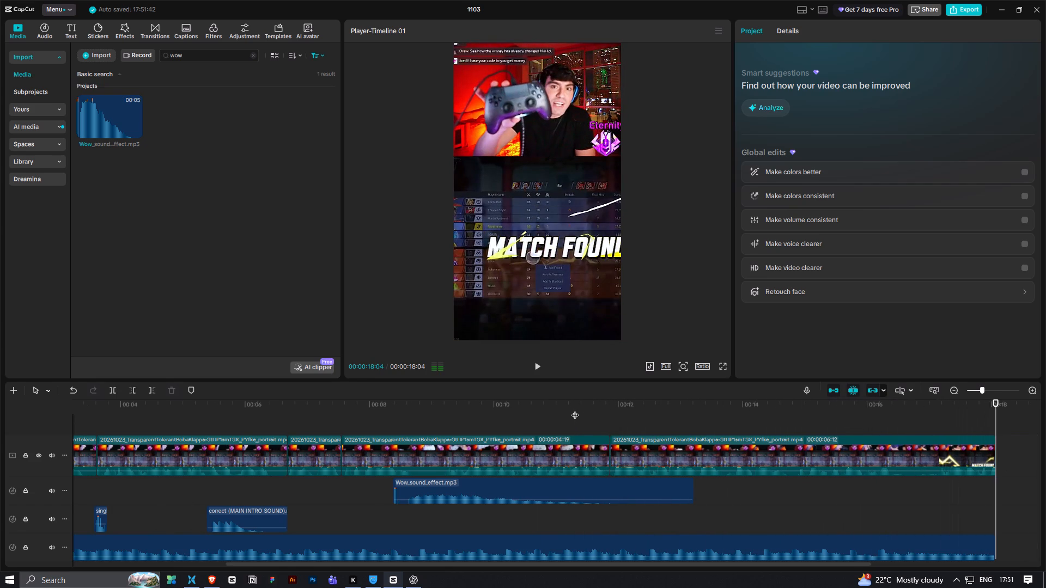
# Replay the section from about 6.5 seconds, review the opening hook, and return the playhead to the start.
pyautogui.click(278, 400)
pyautogui.press('space')
pyautogui.keyDown('ctrl'); pyautogui.scroll(-8, 284, 414); pyautogui.keyUp('ctrl')
pyautogui.keyDown('ctrl'); pyautogui.scroll(-5, 354, 429); pyautogui.keyUp('ctrl')
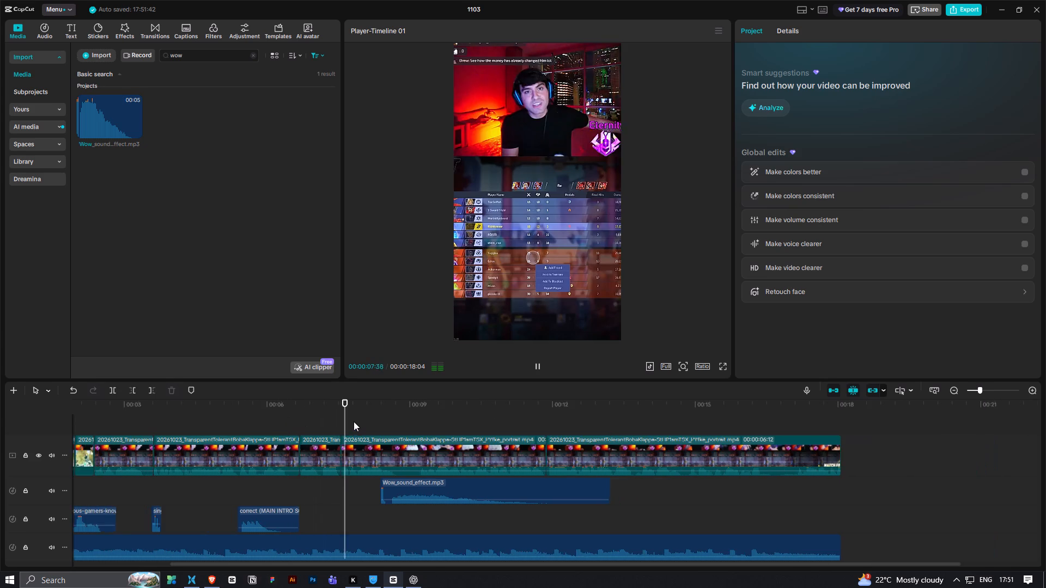
pyautogui.keyDown('ctrl'); pyautogui.scroll(-9, 354, 421); pyautogui.keyUp('ctrl')
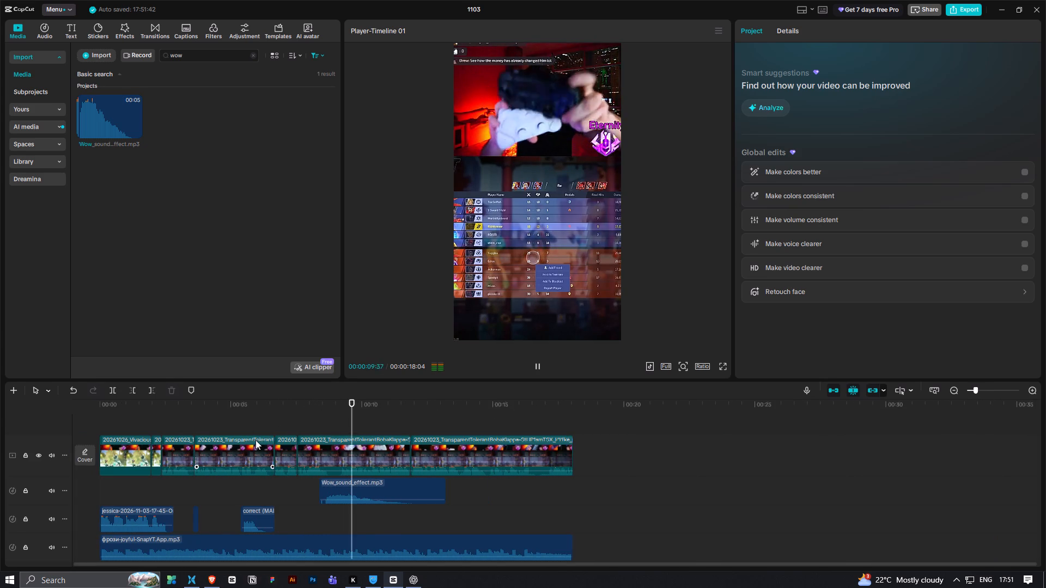
pyautogui.moveTo(190, 407); pyautogui.dragTo(59, 421)
pyautogui.press('space')
pyautogui.press('space')
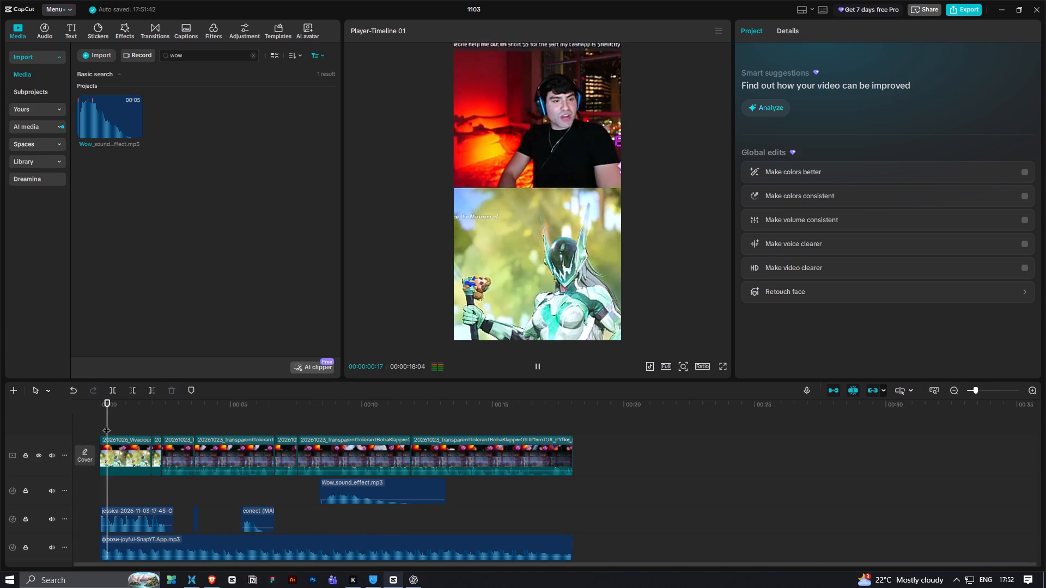
pyautogui.press('space')
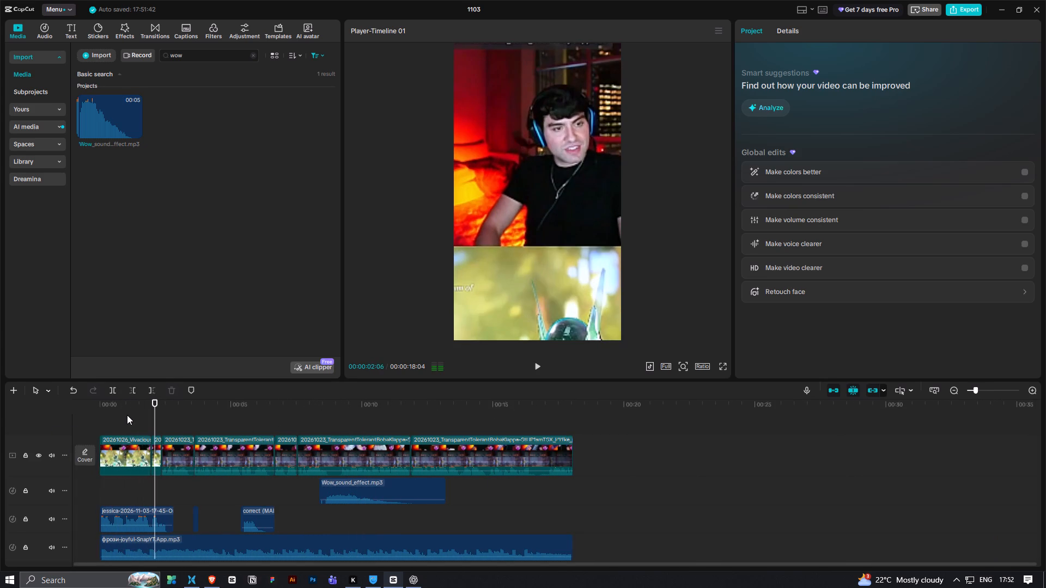
pyautogui.moveTo(136, 409); pyautogui.dragTo(104, 420)
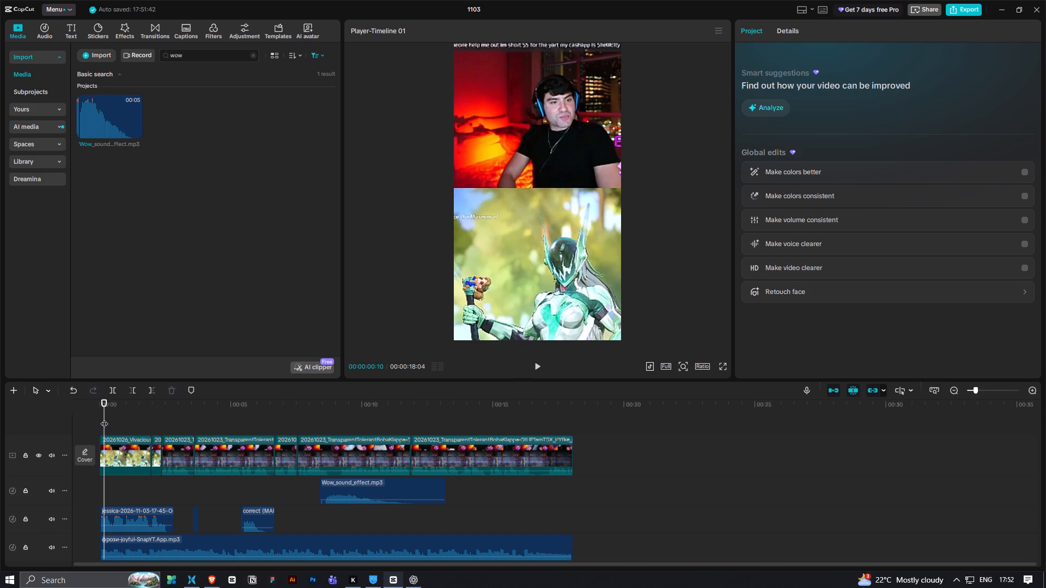
pyautogui.moveTo(108, 414); pyautogui.dragTo(87, 427)
pyautogui.keyDown('ctrl'); pyautogui.scroll(9, 143, 450); pyautogui.keyUp('ctrl')
pyautogui.scroll(5, 172, 491)
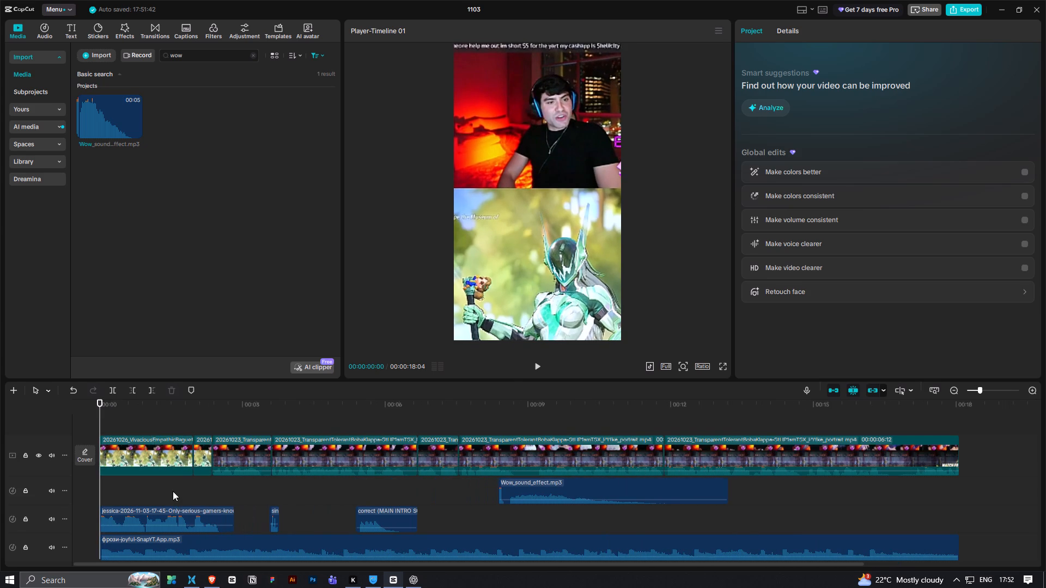
# From File Pilot, open the Whop folder in Videos and place the 20261028_Ca… clip above the main video track at the timeline start.
pyautogui.click(192, 577)
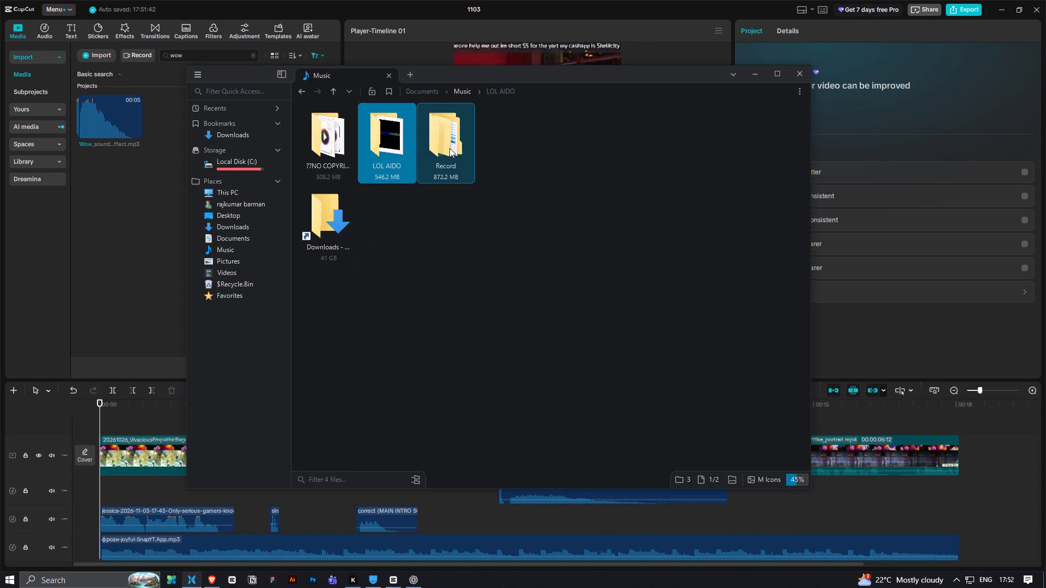
pyautogui.doubleClick(394, 152)
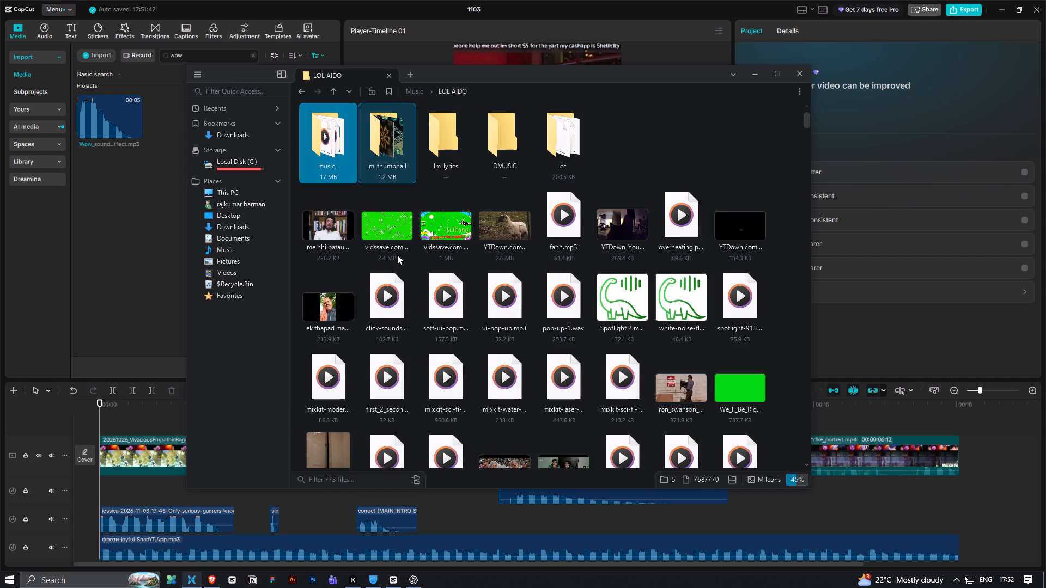
pyautogui.click(246, 280)
pyautogui.click(247, 270)
pyautogui.doubleClick(325, 156)
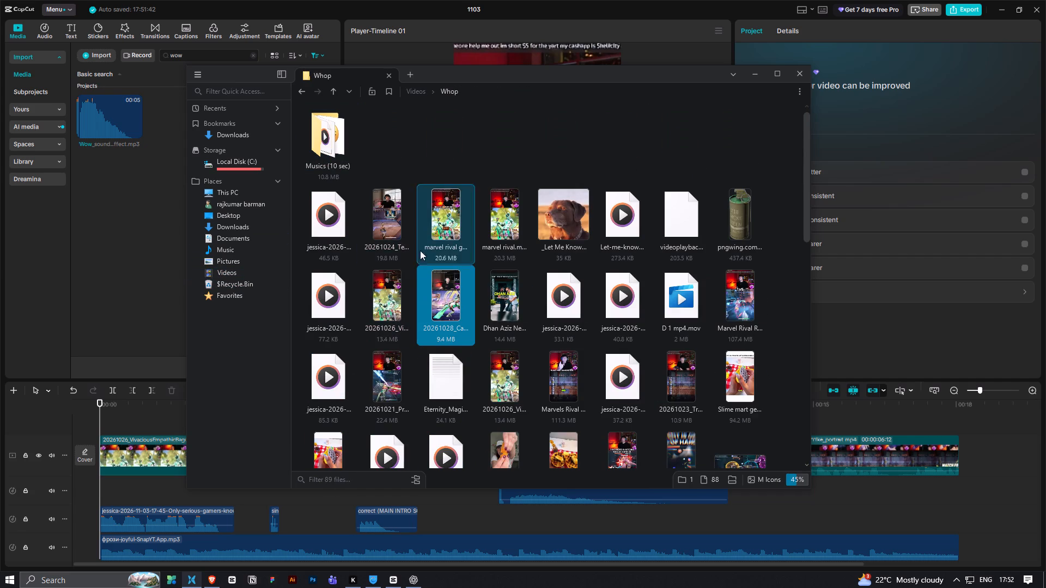
pyautogui.moveTo(442, 297); pyautogui.dragTo(349, 369)
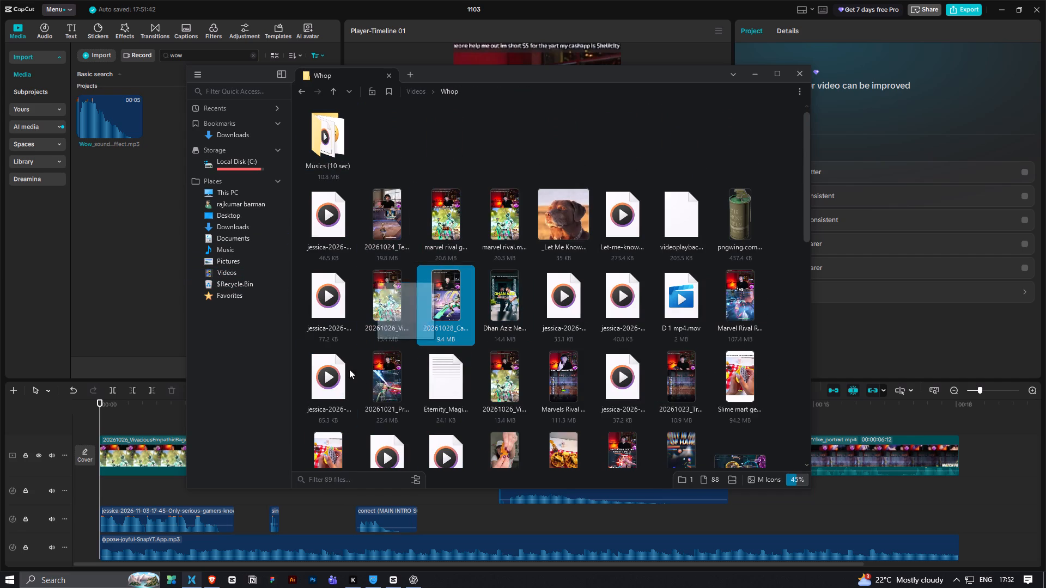
pyautogui.moveTo(349, 369); pyautogui.dragTo(120, 424)
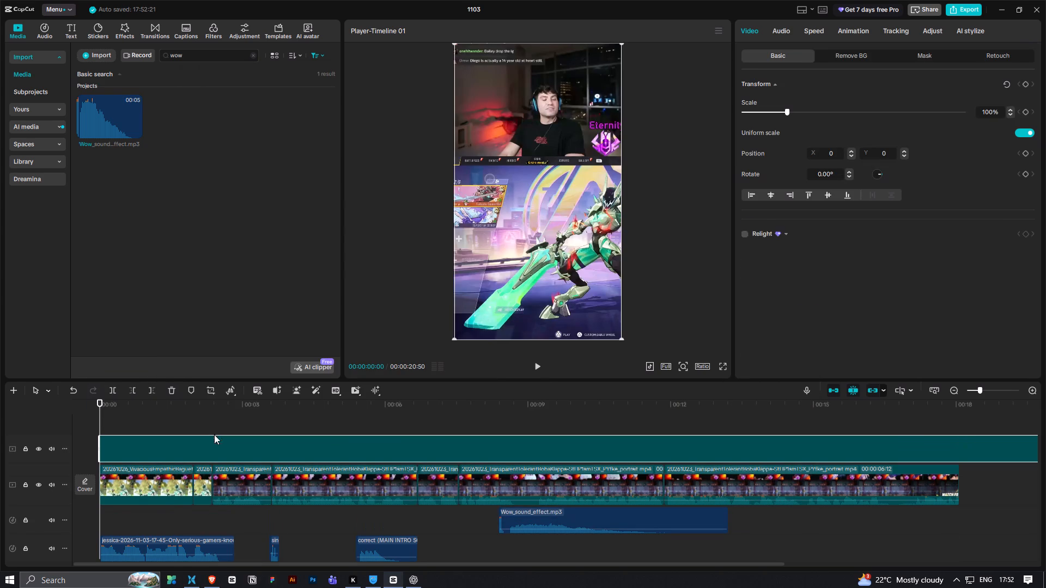
# Split the first main-track clip at 00:00:00:55.
pyautogui.click(133, 470)
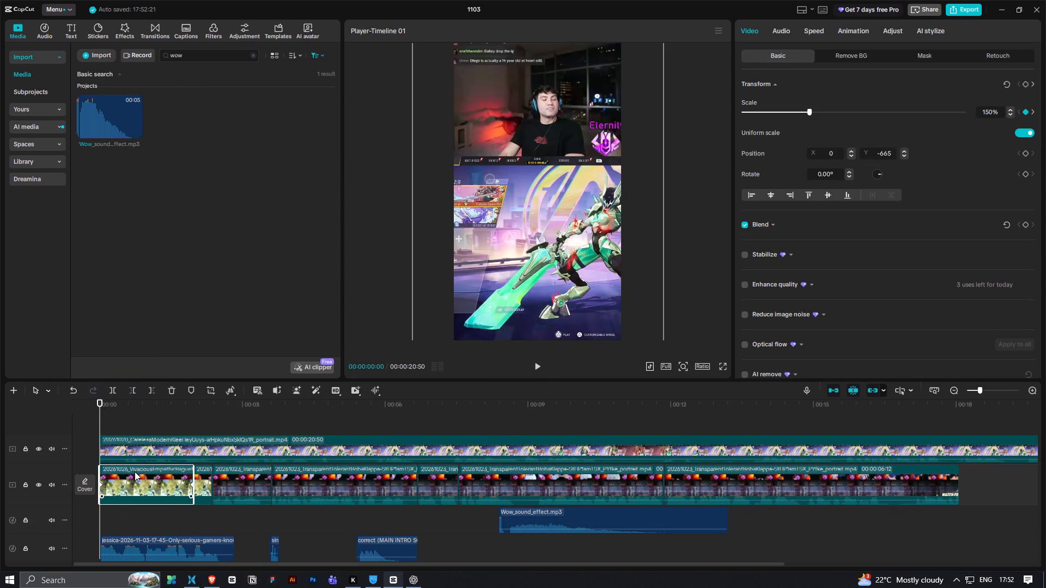
pyautogui.hotkey('ctrl', 'b')
pyautogui.keyDown('ctrl'); pyautogui.click(141, 477); pyautogui.keyUp('ctrl')
pyautogui.keyDown('ctrl'); pyautogui.moveTo(100, 411); pyautogui.dragTo(143, 417); pyautogui.keyUp('ctrl')
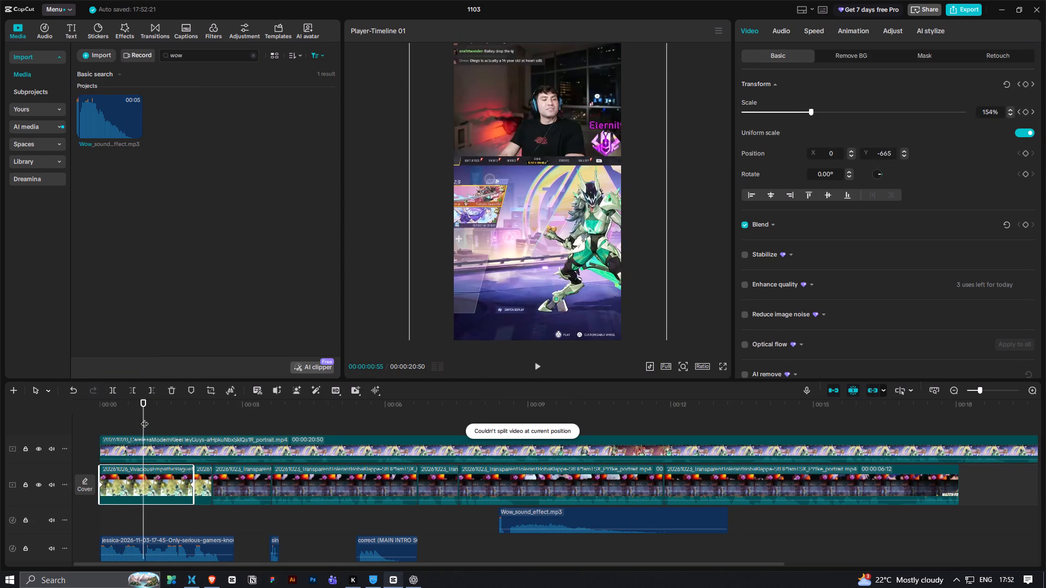
pyautogui.hotkey('ctrl', 'b')
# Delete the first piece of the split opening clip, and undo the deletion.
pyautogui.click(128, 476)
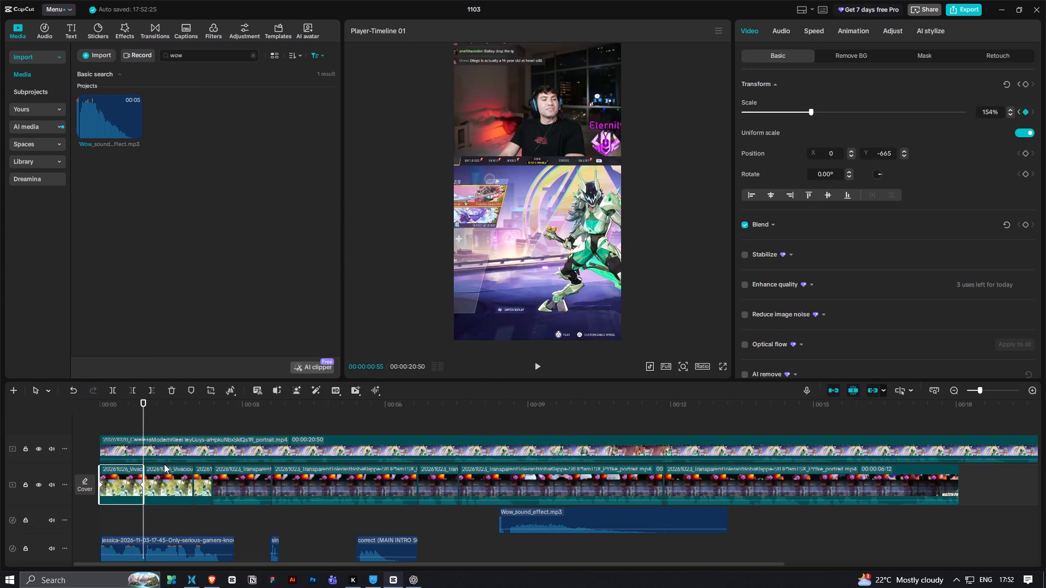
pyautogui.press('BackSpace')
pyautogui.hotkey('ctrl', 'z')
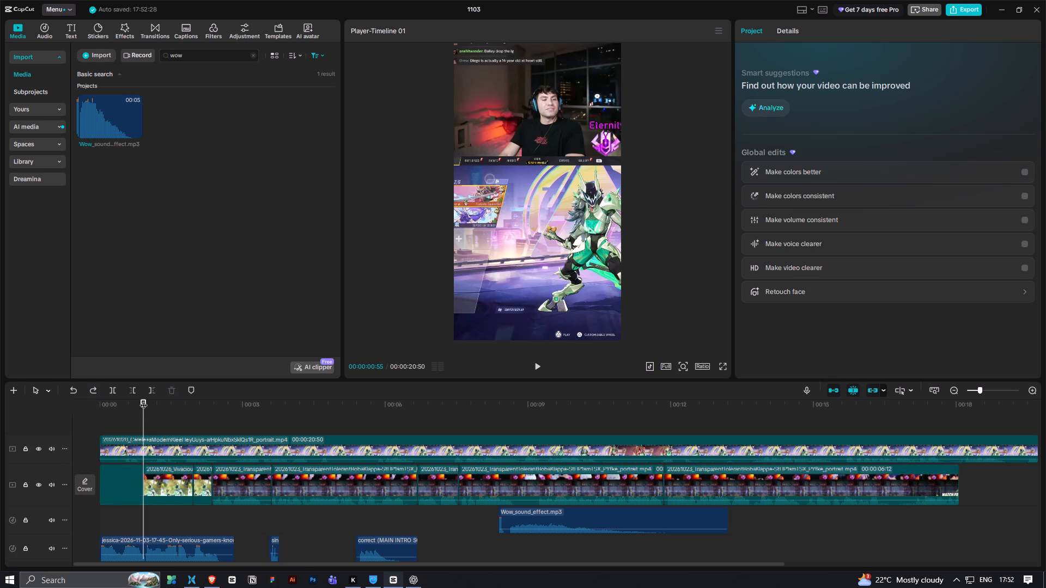
# Scrub through the overlay clip between about 1.8 and 6.8 seconds to look for the moment to use in the opening.
pyautogui.moveTo(144, 396); pyautogui.dragTo(202, 404)
pyautogui.moveTo(151, 406); pyautogui.dragTo(311, 415)
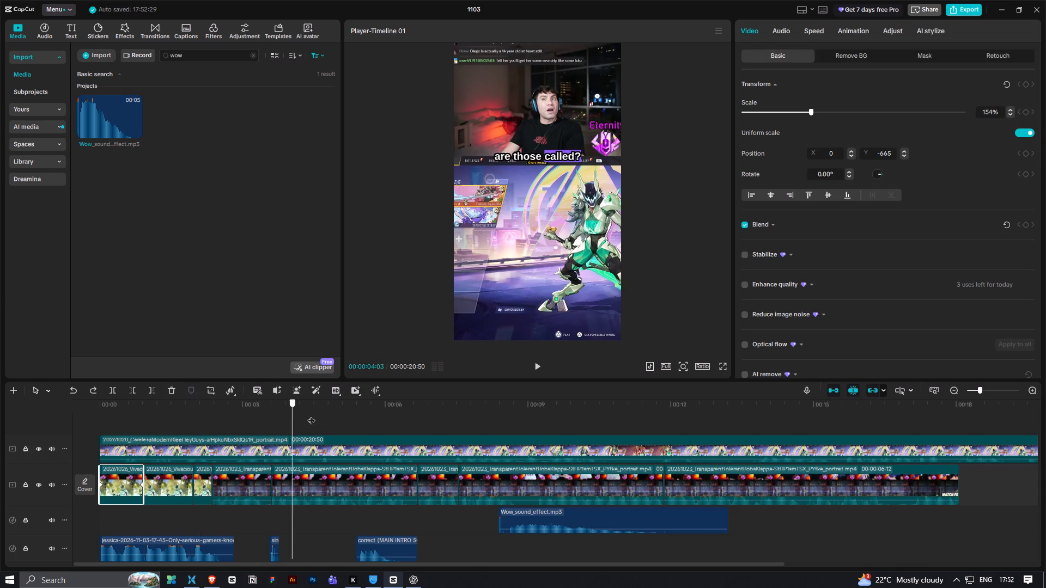
pyautogui.moveTo(311, 415); pyautogui.dragTo(408, 409)
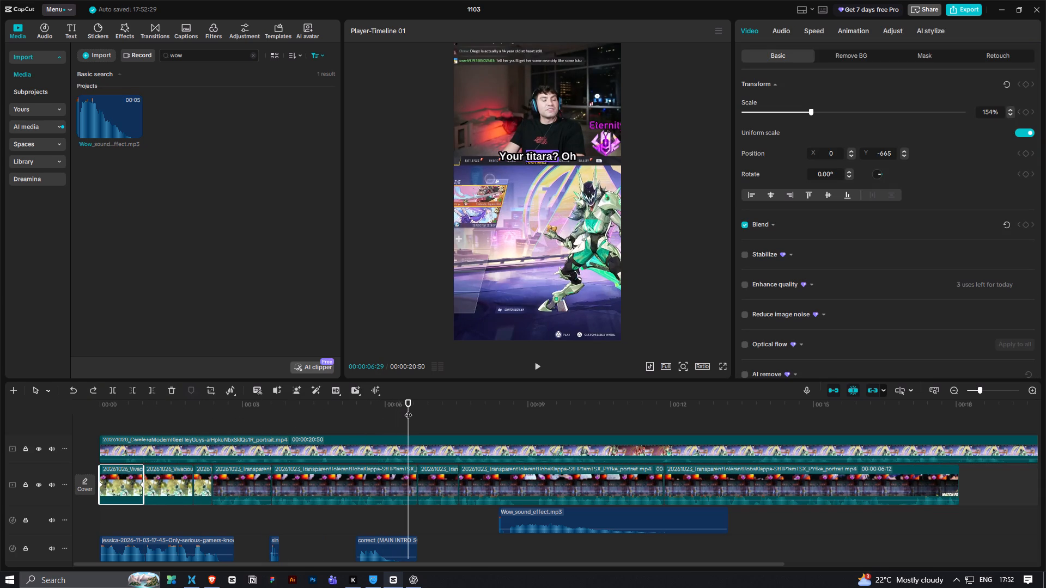
pyautogui.press('space')
pyautogui.press('space')
pyautogui.moveTo(419, 406); pyautogui.dragTo(343, 420)
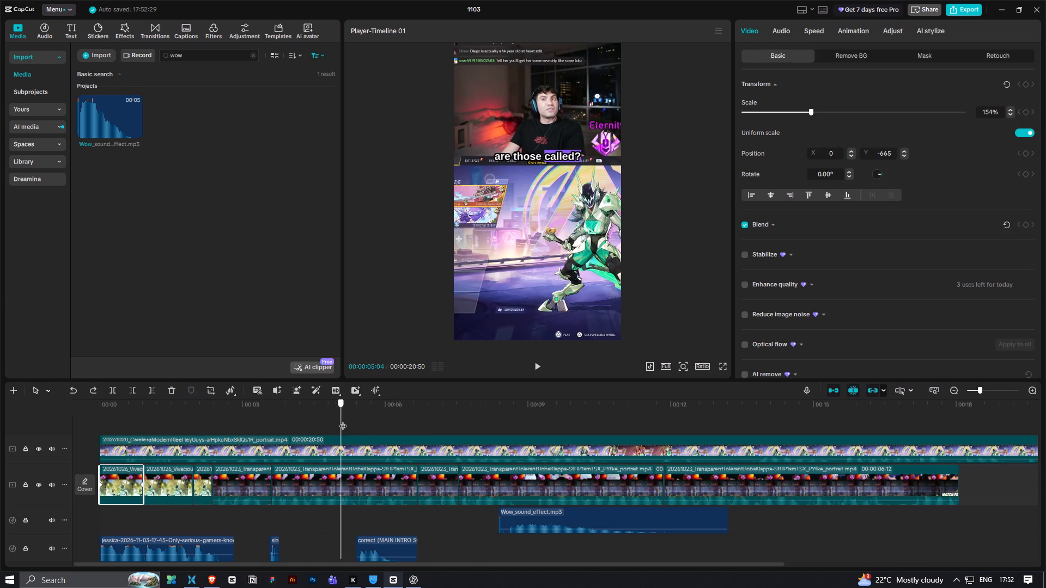
pyautogui.moveTo(343, 420); pyautogui.dragTo(318, 418)
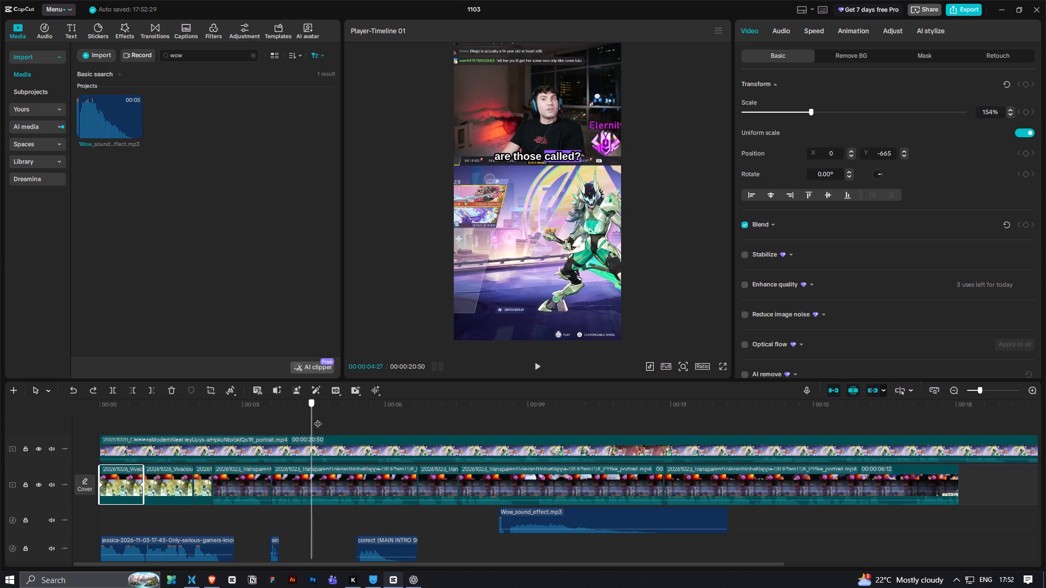
pyautogui.moveTo(318, 418); pyautogui.dragTo(357, 409)
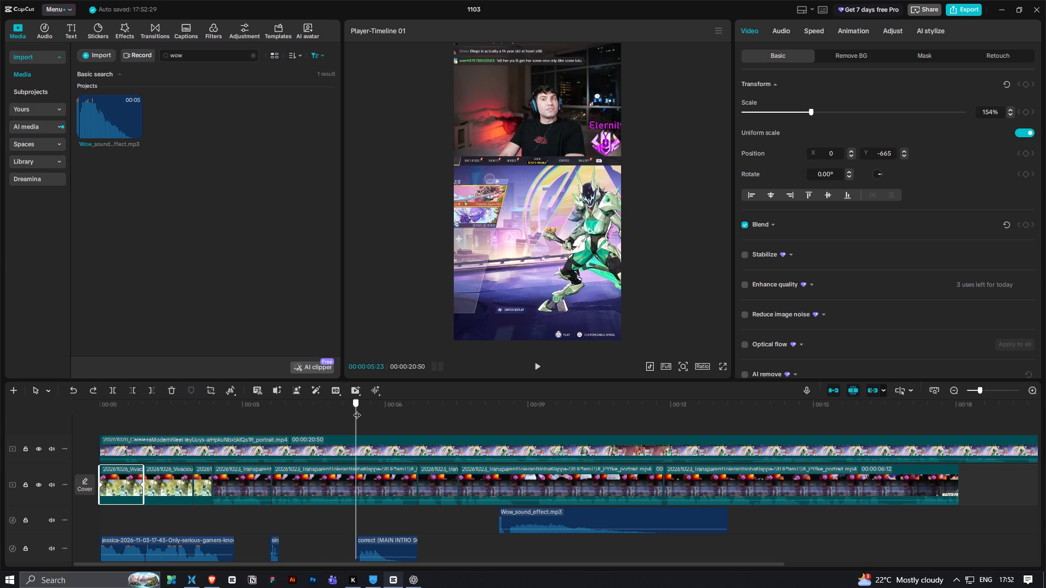
pyautogui.moveTo(357, 409); pyautogui.dragTo(427, 395)
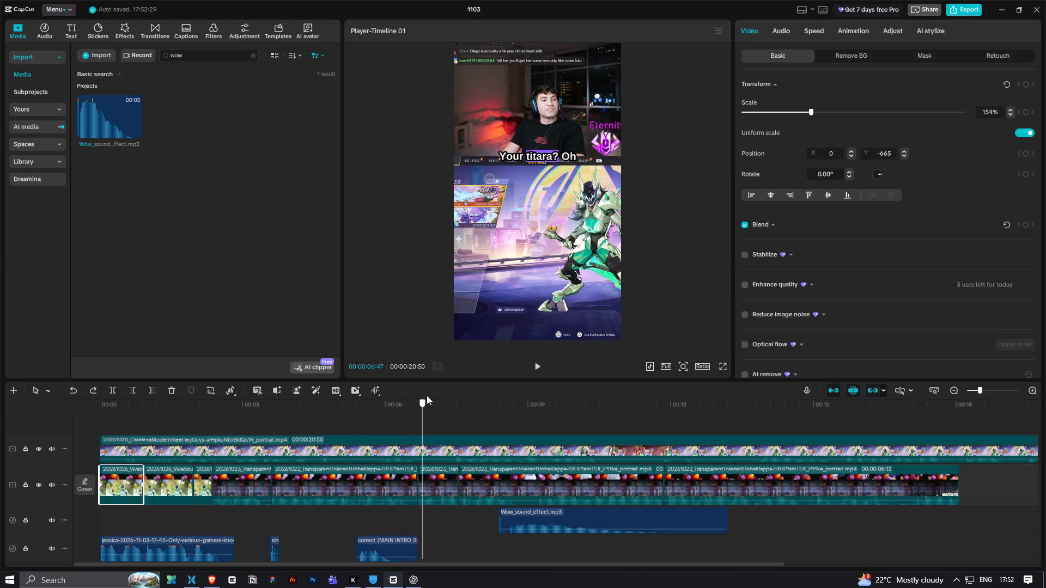
pyautogui.moveTo(427, 395); pyautogui.dragTo(321, 418)
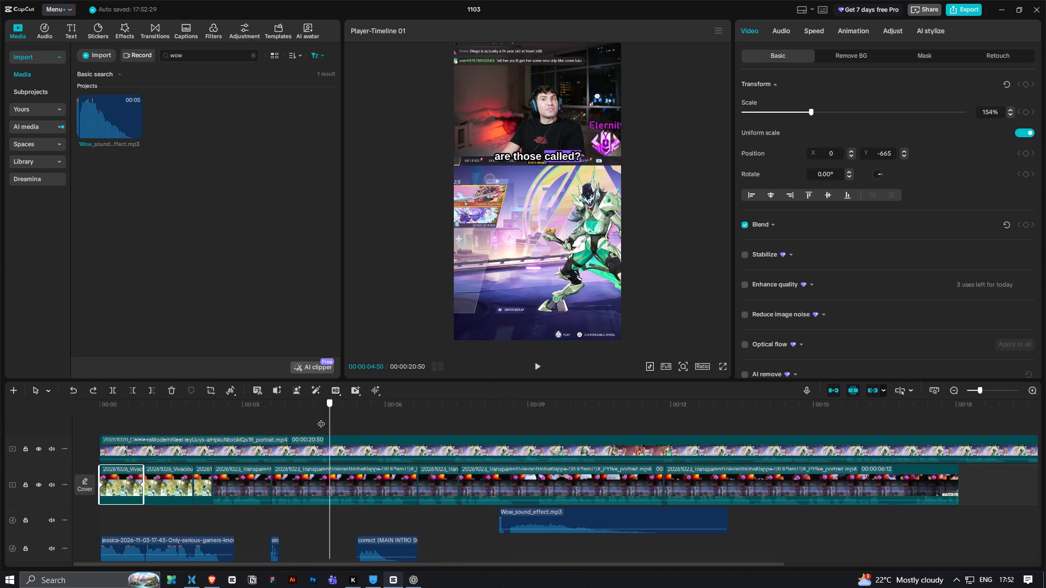
pyautogui.moveTo(321, 418); pyautogui.dragTo(183, 427)
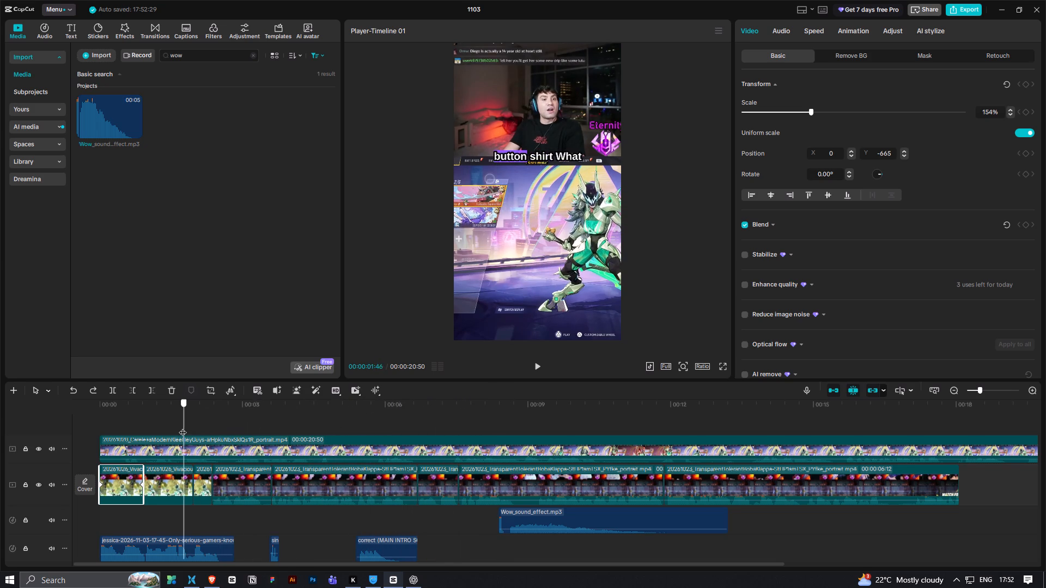
# Split the overlay clip at 00:00:02:11, delete the part before the cut, and move the remainder to the timeline start.
pyautogui.moveTo(183, 427); pyautogui.dragTo(203, 422)
pyautogui.keyDown('ctrl'); pyautogui.click(203, 446); pyautogui.keyUp('ctrl')
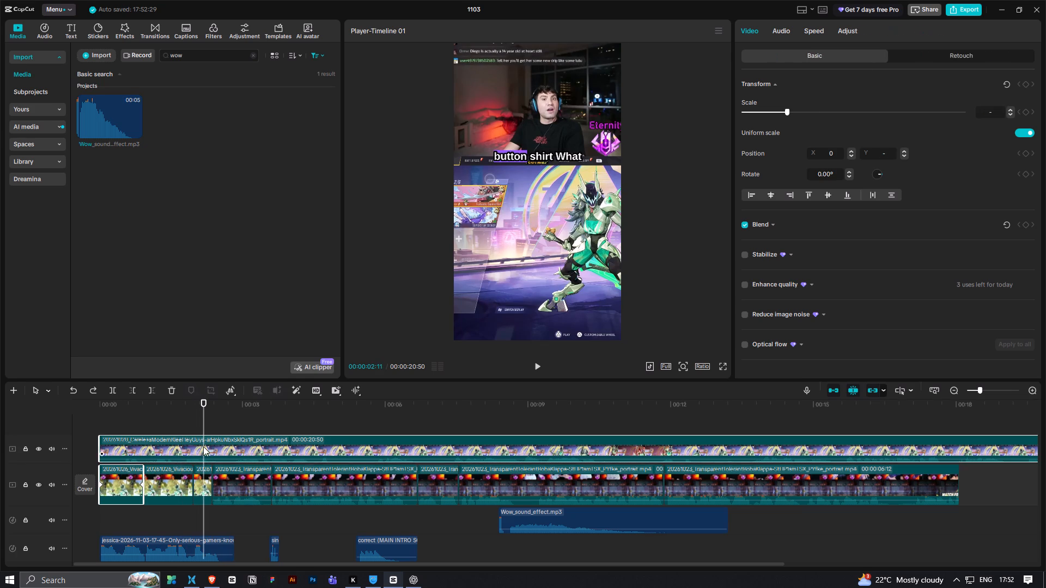
pyautogui.hotkey('ctrl', 'b')
pyautogui.click(181, 451)
pyautogui.press('BackSpace')
pyautogui.moveTo(252, 450); pyautogui.dragTo(163, 451)
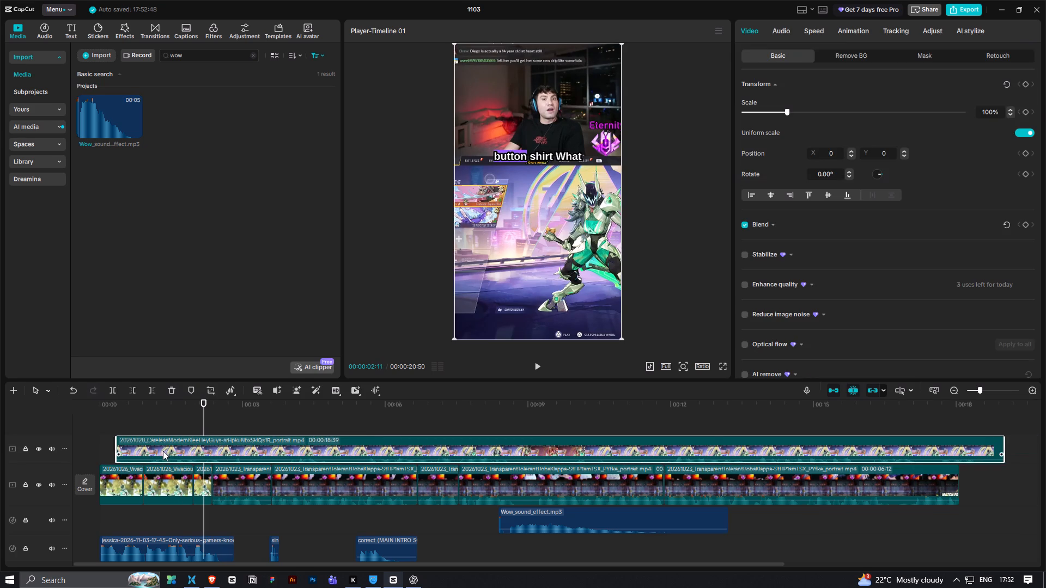
pyautogui.moveTo(163, 451); pyautogui.dragTo(151, 452)
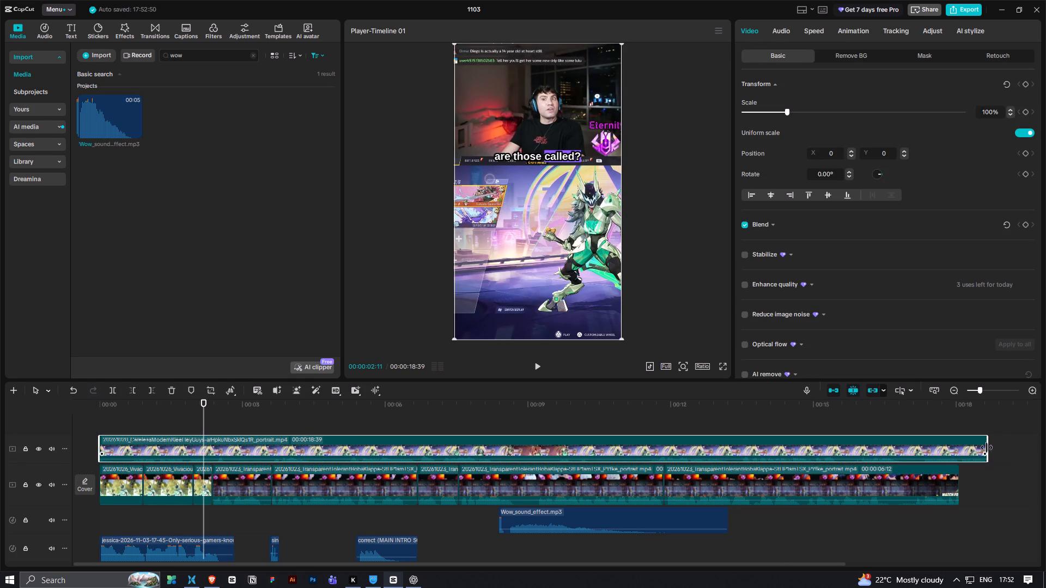
# Trim the overlay clip's end to the main-track cut at 00:00:00:55 and play the opening to check it.
pyautogui.moveTo(987, 448); pyautogui.dragTo(142, 498)
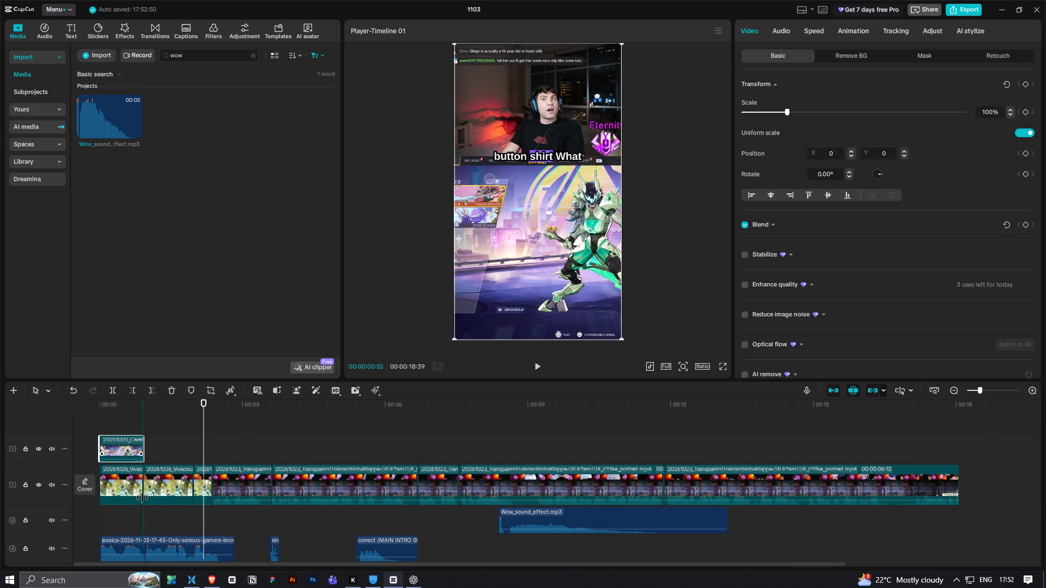
pyautogui.moveTo(142, 498); pyautogui.dragTo(141, 499)
pyautogui.moveTo(115, 405); pyautogui.dragTo(55, 417)
pyautogui.press('space')
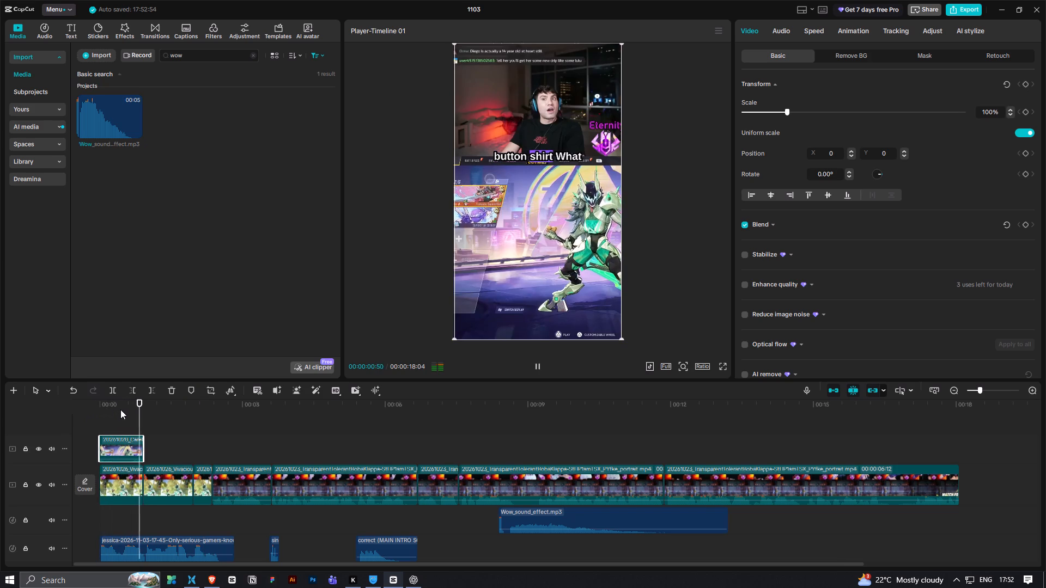
pyautogui.press('space')
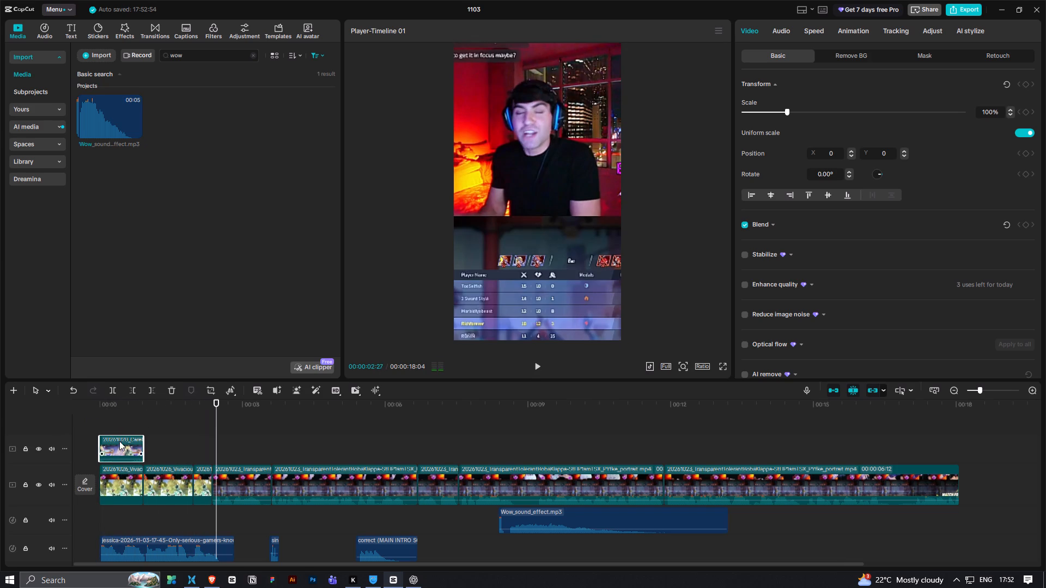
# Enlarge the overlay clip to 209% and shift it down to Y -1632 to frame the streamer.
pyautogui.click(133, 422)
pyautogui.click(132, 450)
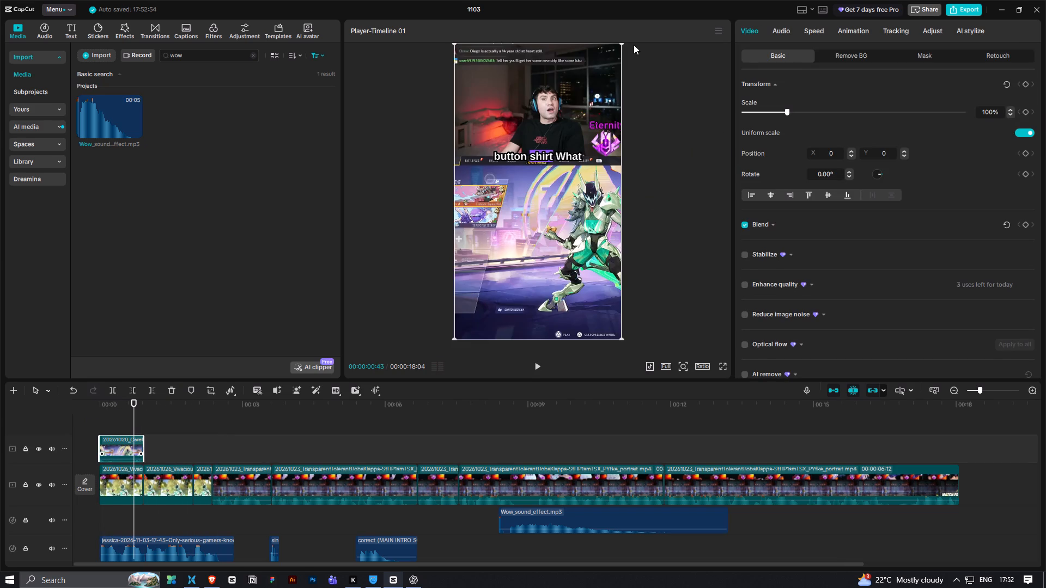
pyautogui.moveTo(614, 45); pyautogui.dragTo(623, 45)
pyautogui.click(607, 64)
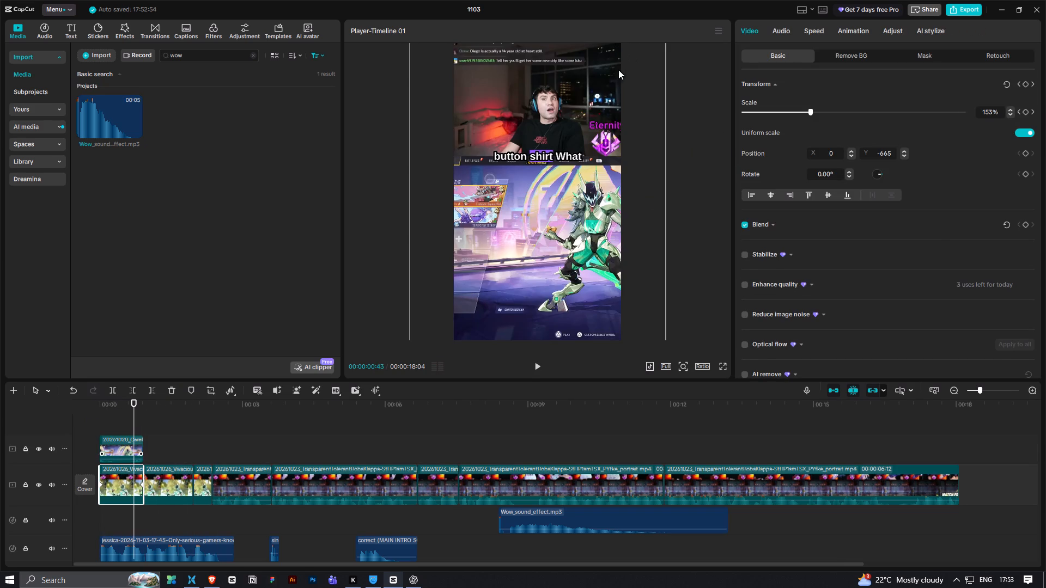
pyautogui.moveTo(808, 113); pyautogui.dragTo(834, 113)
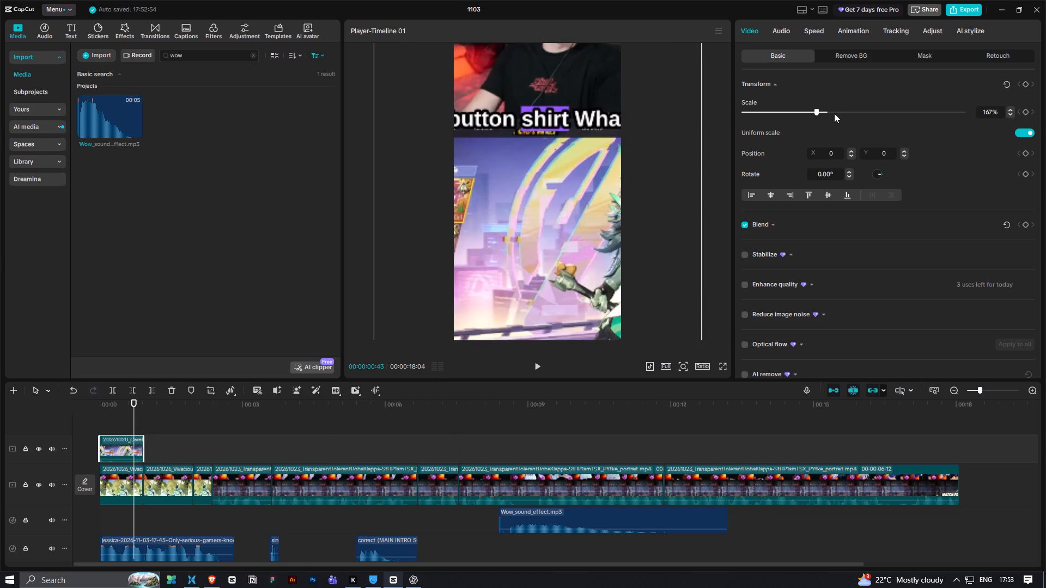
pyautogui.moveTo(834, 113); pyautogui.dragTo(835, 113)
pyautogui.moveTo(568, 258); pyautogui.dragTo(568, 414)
# Paste the copied attributes onto the overlay clip, including location size, blend, canvas, volume, fades and adjustment.
pyautogui.rightClick(123, 446)
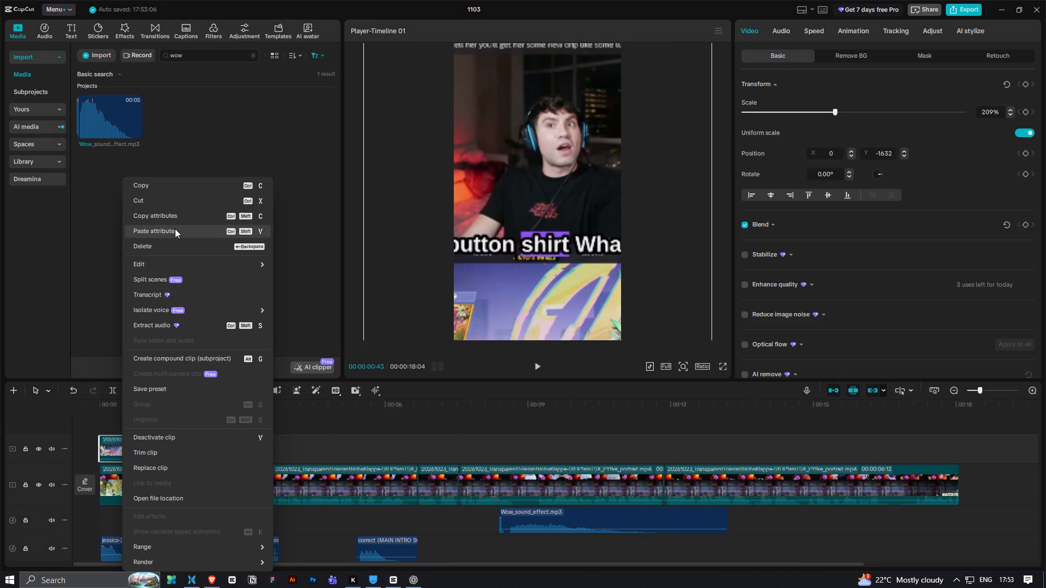
pyautogui.click(177, 229)
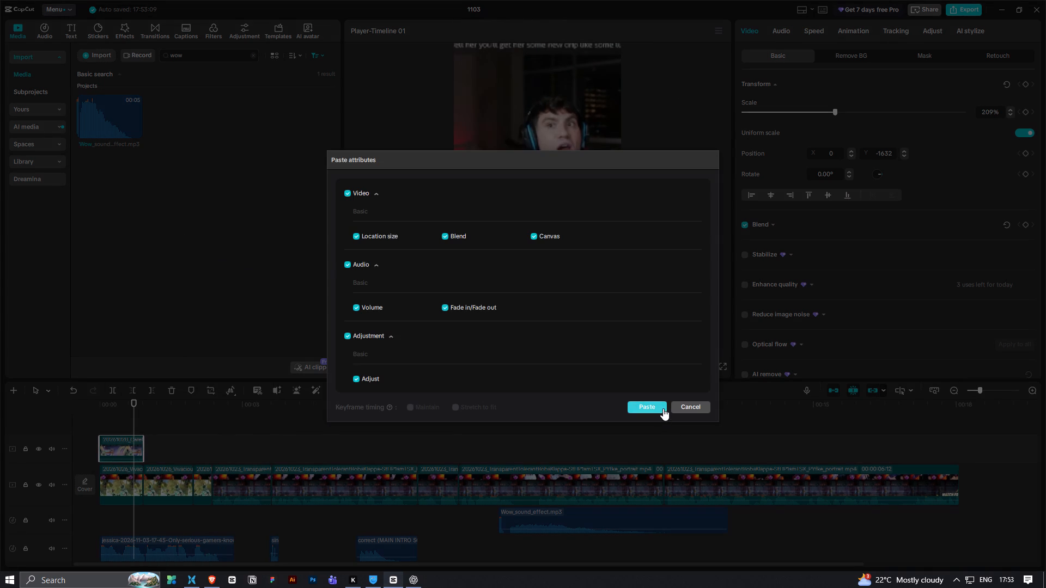
pyautogui.click(648, 399)
pyautogui.click(647, 400)
pyautogui.click(644, 409)
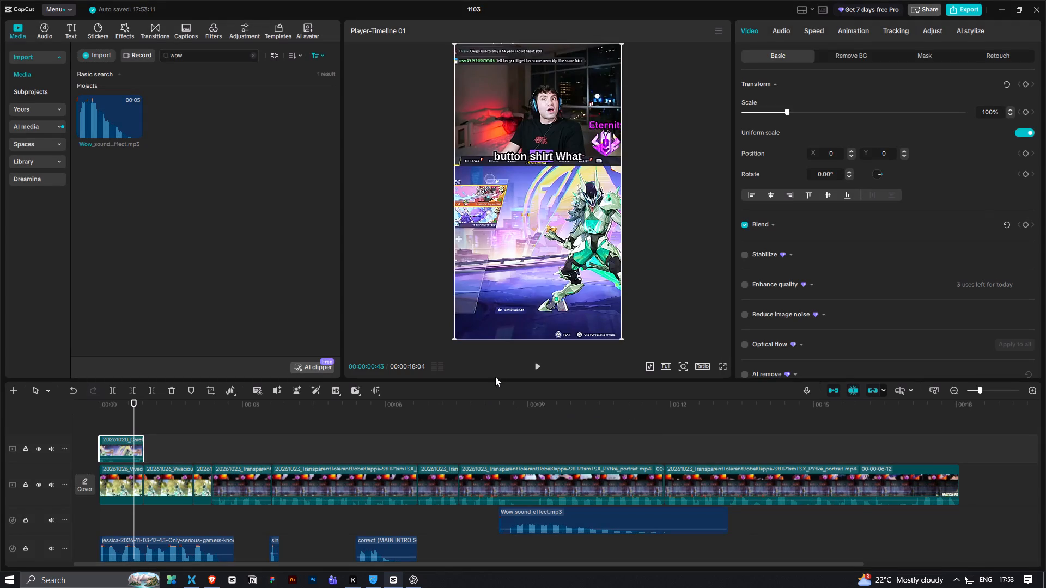
# Scale the overlay clip to 138% and position it at X 0, Y -729 so the streamer is framed.
pyautogui.moveTo(621, 338); pyautogui.dragTo(661, 425)
pyautogui.moveTo(549, 242); pyautogui.dragTo(556, 292)
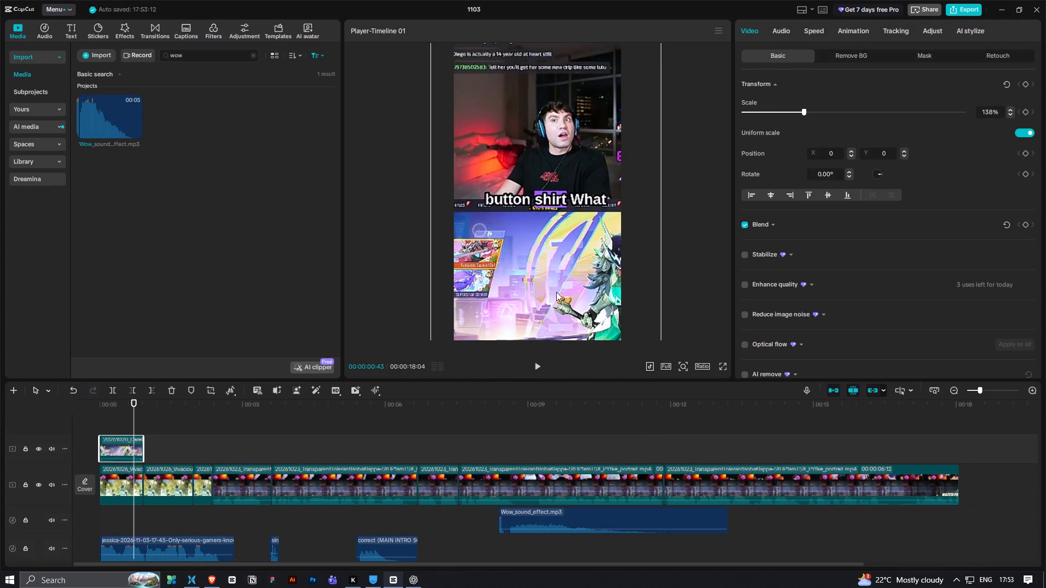
pyautogui.moveTo(556, 292); pyautogui.dragTo(551, 302)
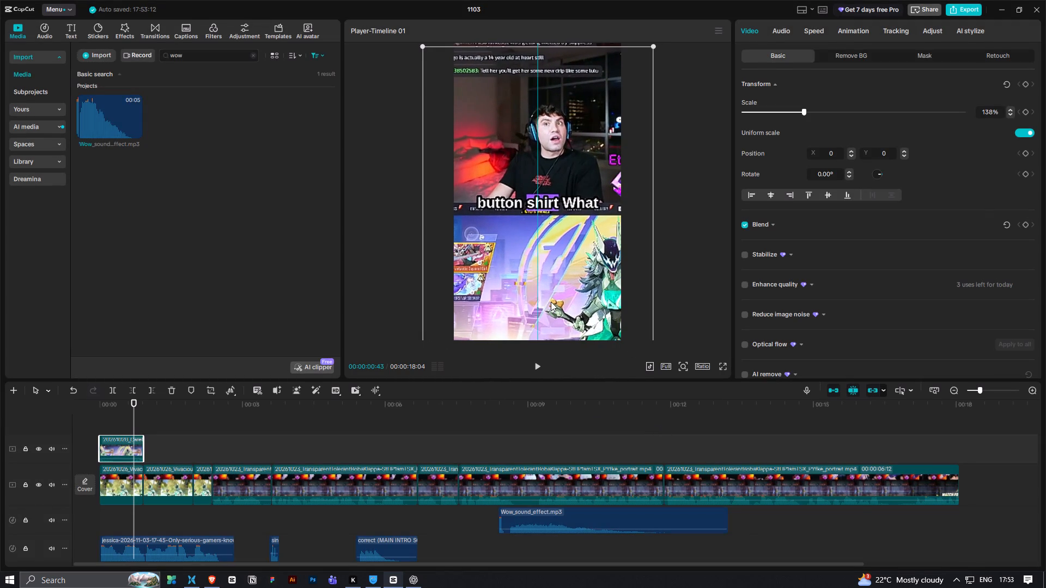
pyautogui.moveTo(551, 302); pyautogui.dragTo(558, 298)
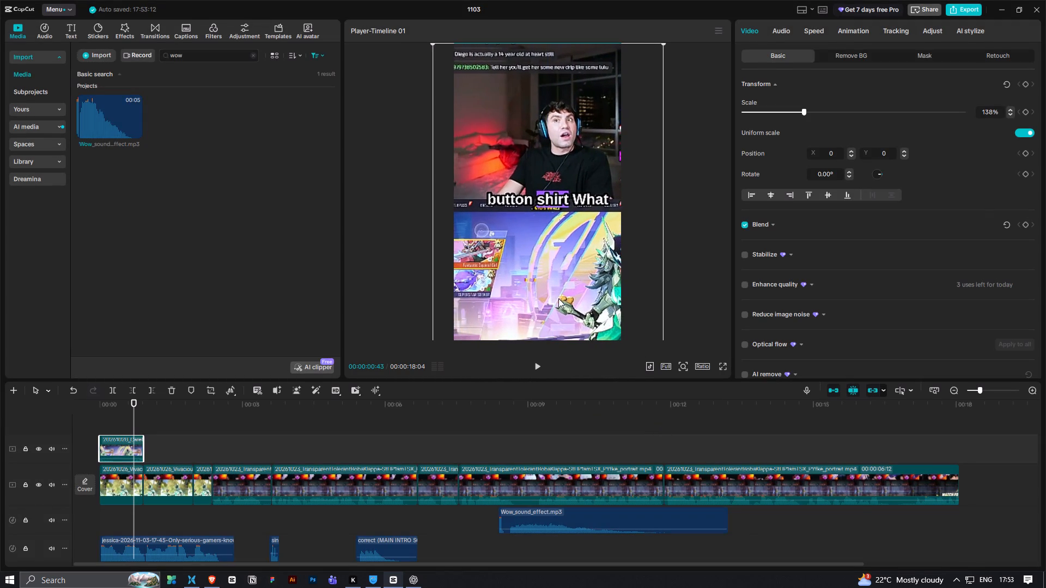
pyautogui.moveTo(558, 298); pyautogui.dragTo(546, 298)
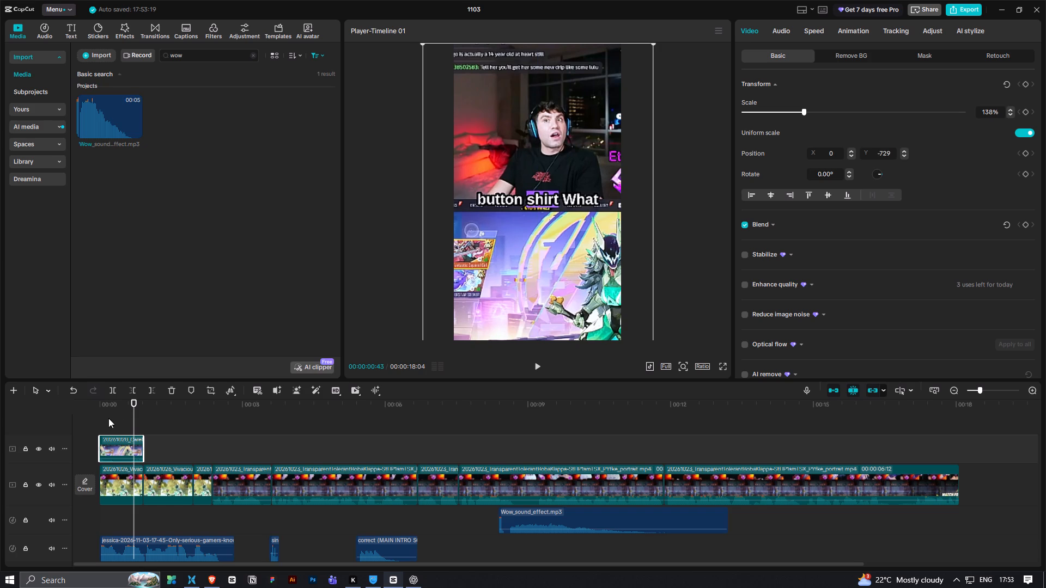
# Play the opening from the start to about 2.4 seconds to check the overlay, and select the second main-track clip.
pyautogui.moveTo(113, 402); pyautogui.dragTo(88, 412)
pyautogui.press('space')
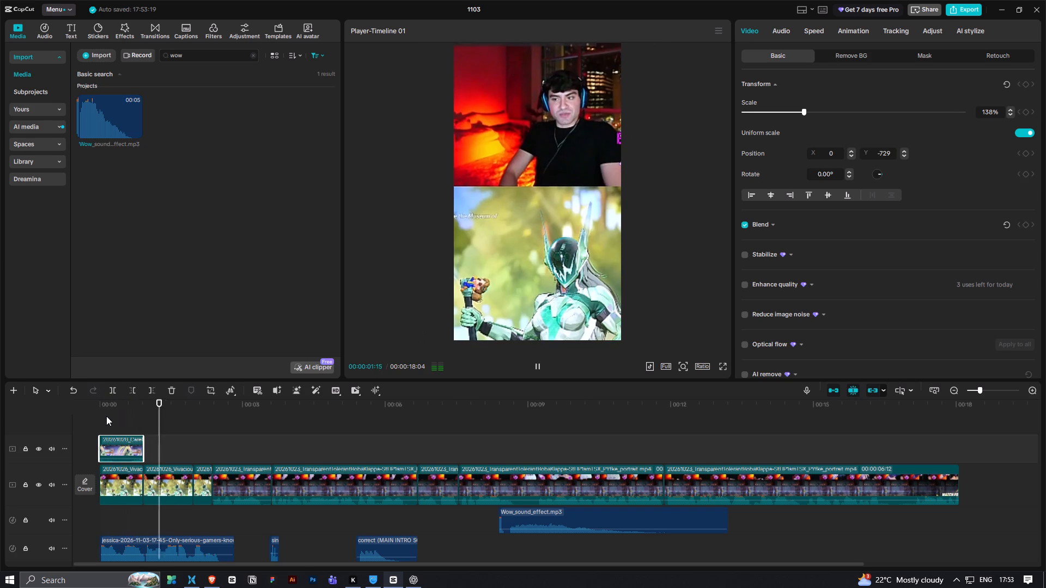
pyautogui.press('space')
pyautogui.click(171, 473)
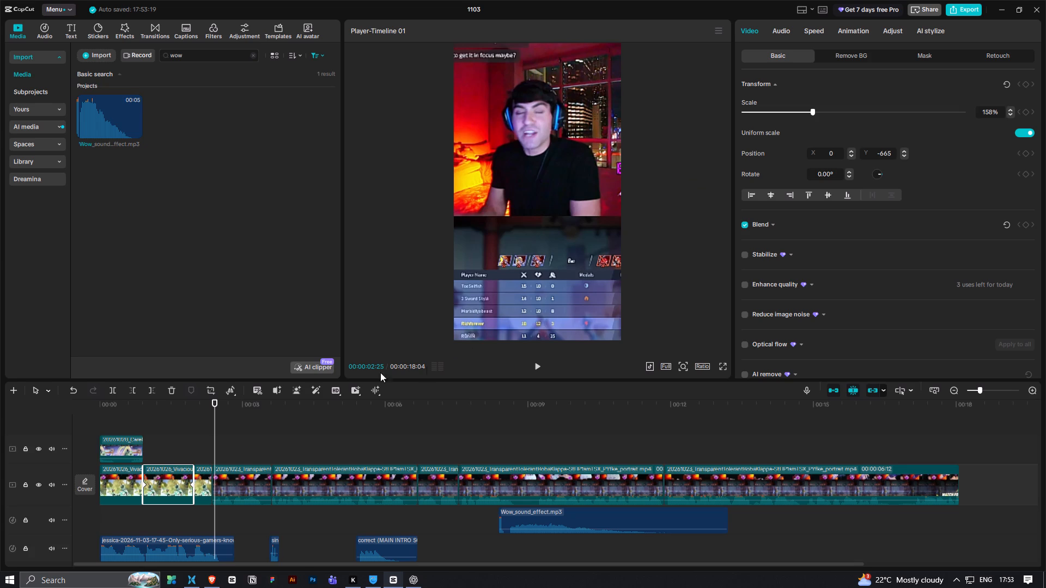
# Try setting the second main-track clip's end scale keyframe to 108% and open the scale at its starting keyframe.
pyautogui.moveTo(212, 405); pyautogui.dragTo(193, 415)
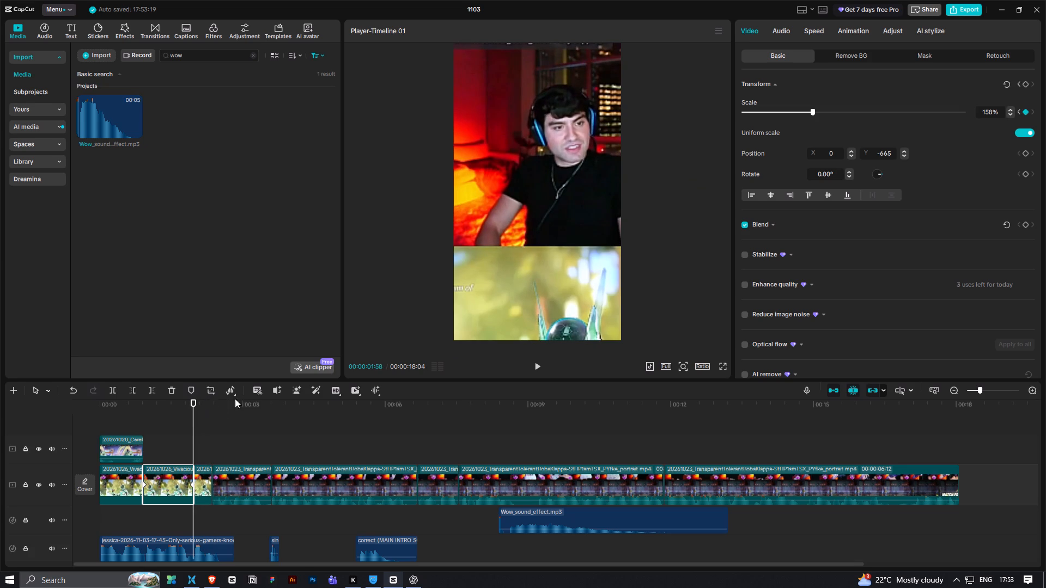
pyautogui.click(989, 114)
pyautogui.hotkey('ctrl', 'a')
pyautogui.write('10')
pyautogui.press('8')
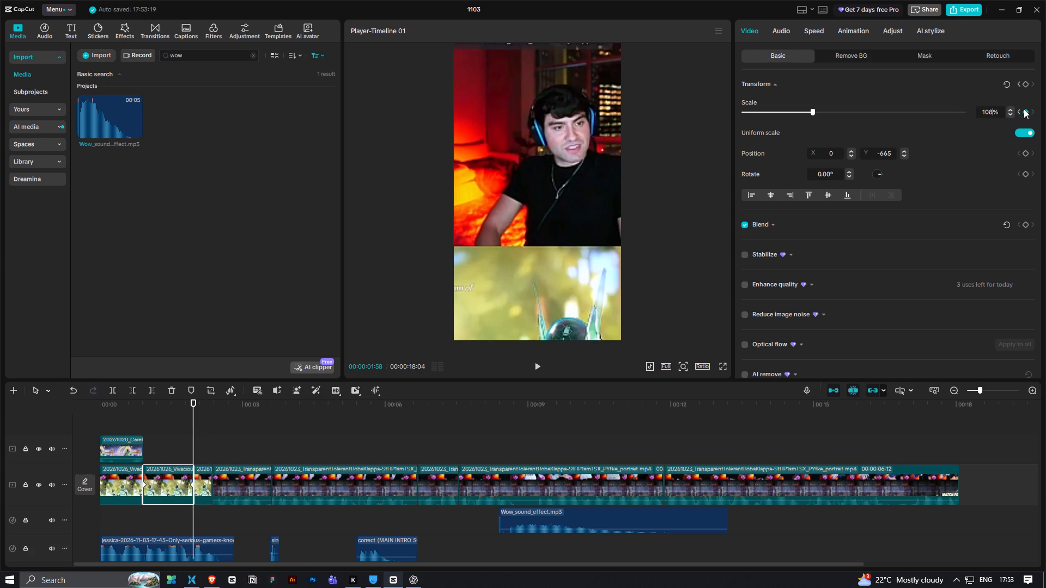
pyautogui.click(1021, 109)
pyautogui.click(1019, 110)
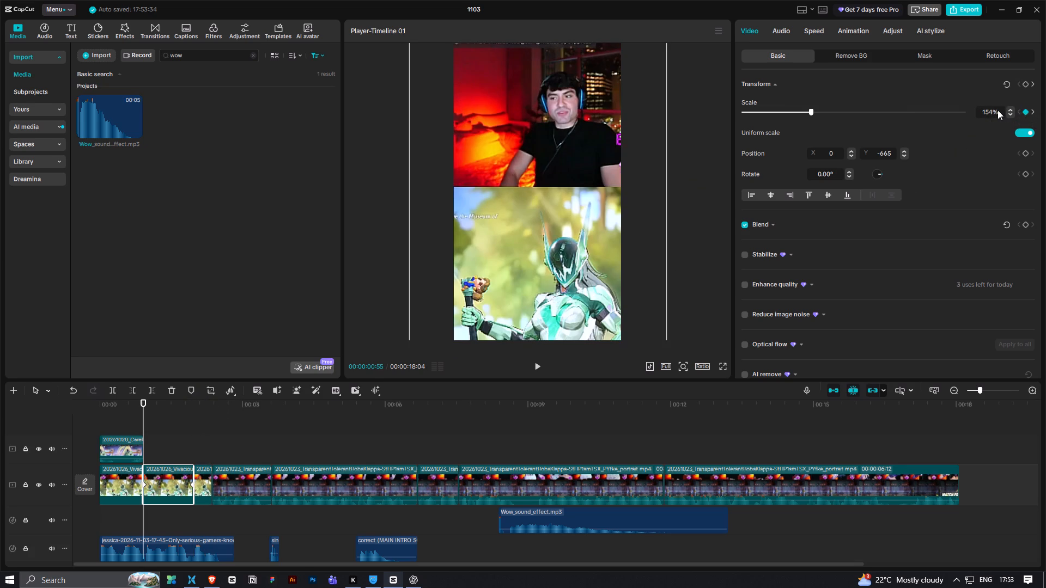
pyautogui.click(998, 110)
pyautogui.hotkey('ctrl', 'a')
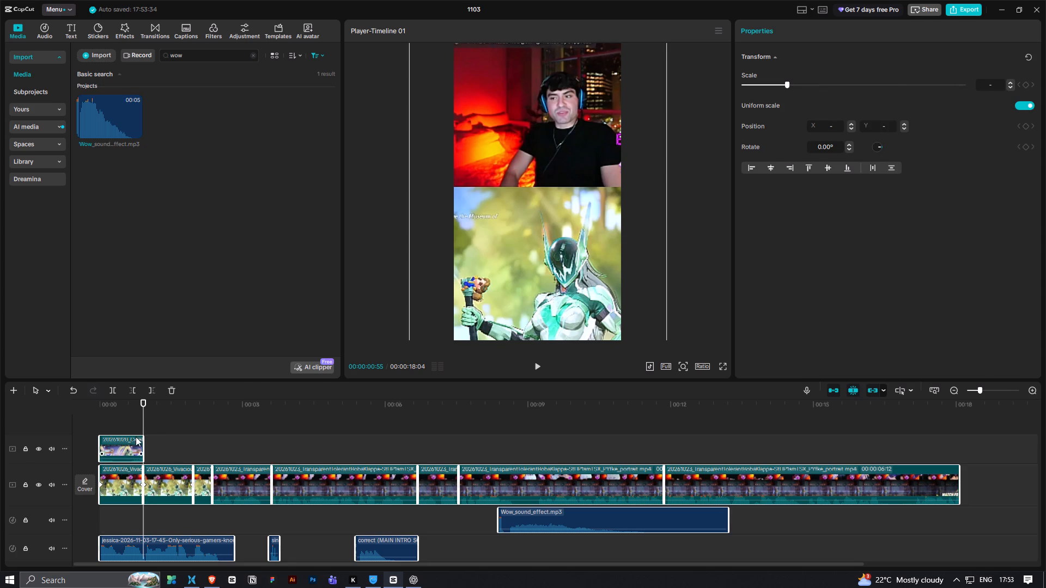
# Play the video from the start of the second main-track clip and again from its end to review the opening.
pyautogui.click(145, 412)
pyautogui.press('space')
pyautogui.click(194, 418)
pyautogui.press('space')
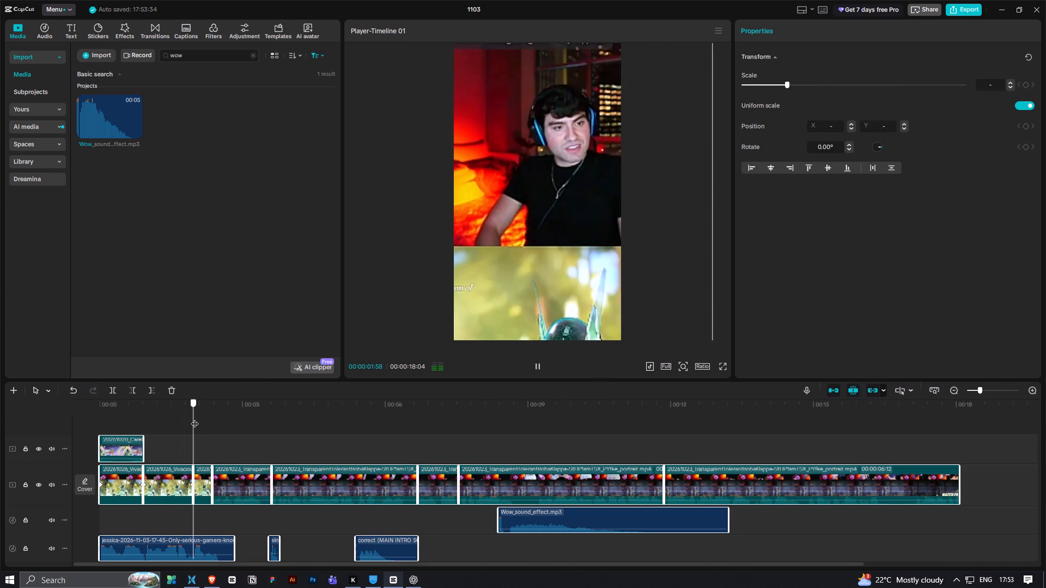
# Clear the clip selection and undo the last two timeline edits.
pyautogui.click(260, 442)
pyautogui.hotkey('ctrl', 'z')
pyautogui.click(178, 427)
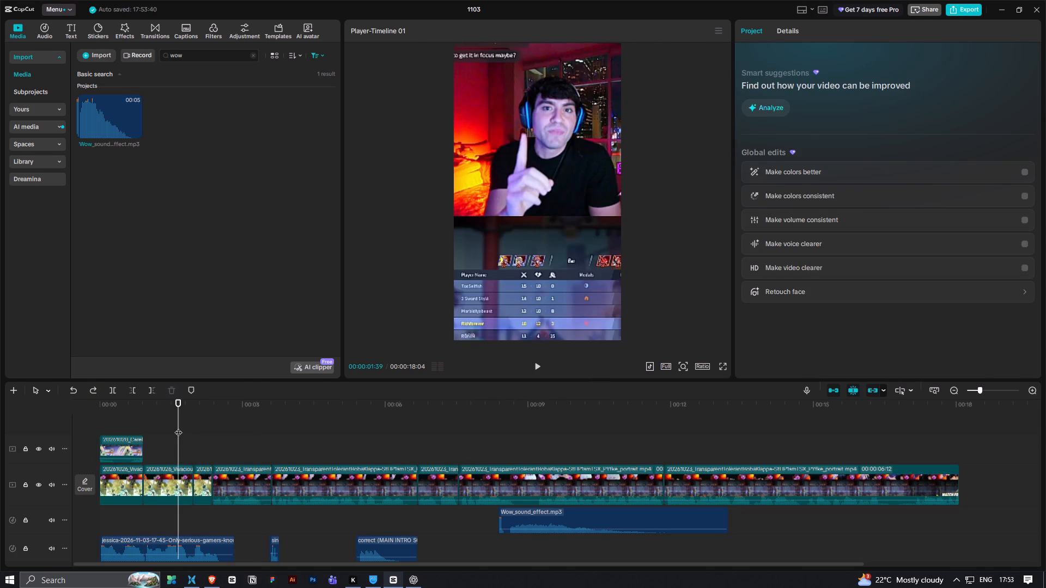
pyautogui.hotkey('ctrl', 'z')
# Play the opening clips again from the start to about 2 seconds to review the cuts and zoom.
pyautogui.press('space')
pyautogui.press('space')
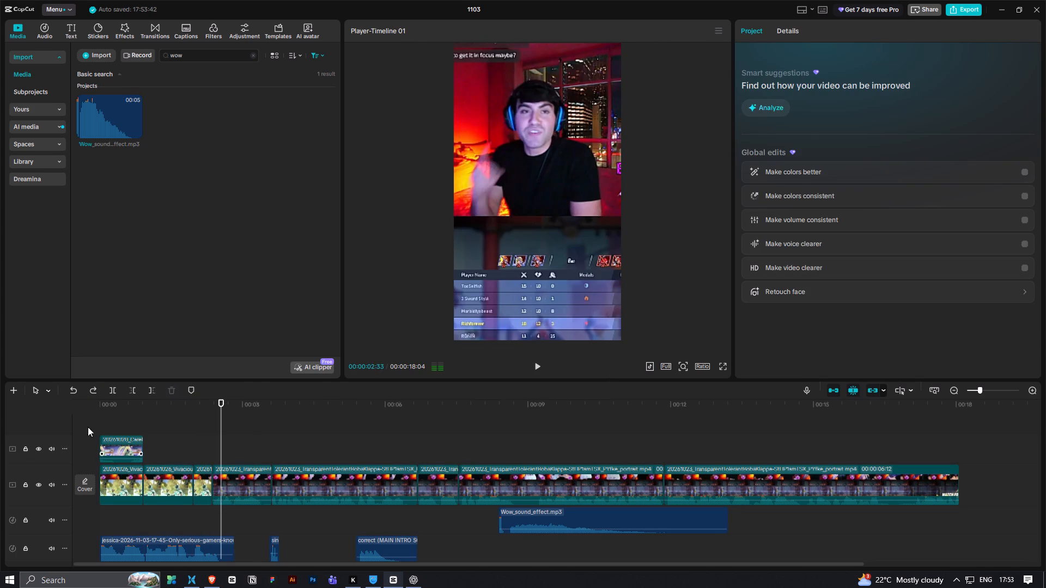
pyautogui.click(83, 413)
pyautogui.click(100, 411)
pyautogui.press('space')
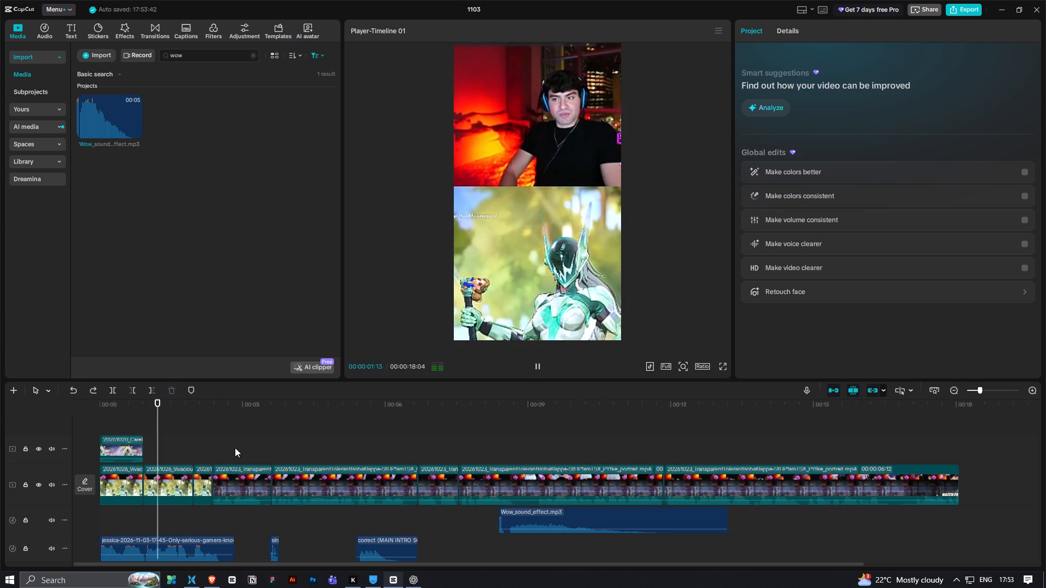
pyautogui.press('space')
pyautogui.keyDown('alt'); pyautogui.scroll(4, 148, 457); pyautogui.keyUp('alt')
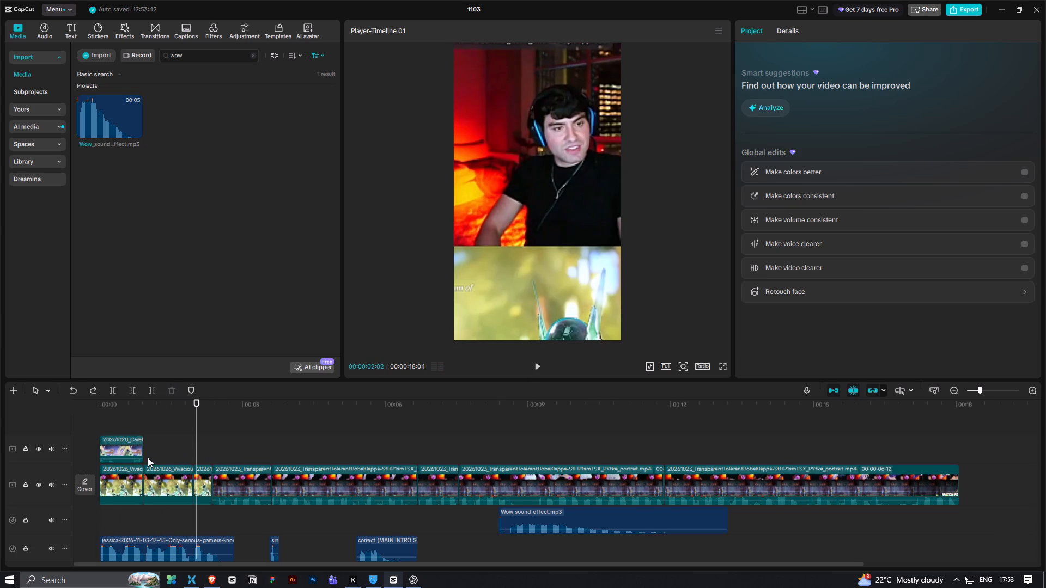
pyautogui.moveTo(115, 399); pyautogui.dragTo(108, 404)
pyautogui.moveTo(107, 406); pyautogui.dragTo(86, 418)
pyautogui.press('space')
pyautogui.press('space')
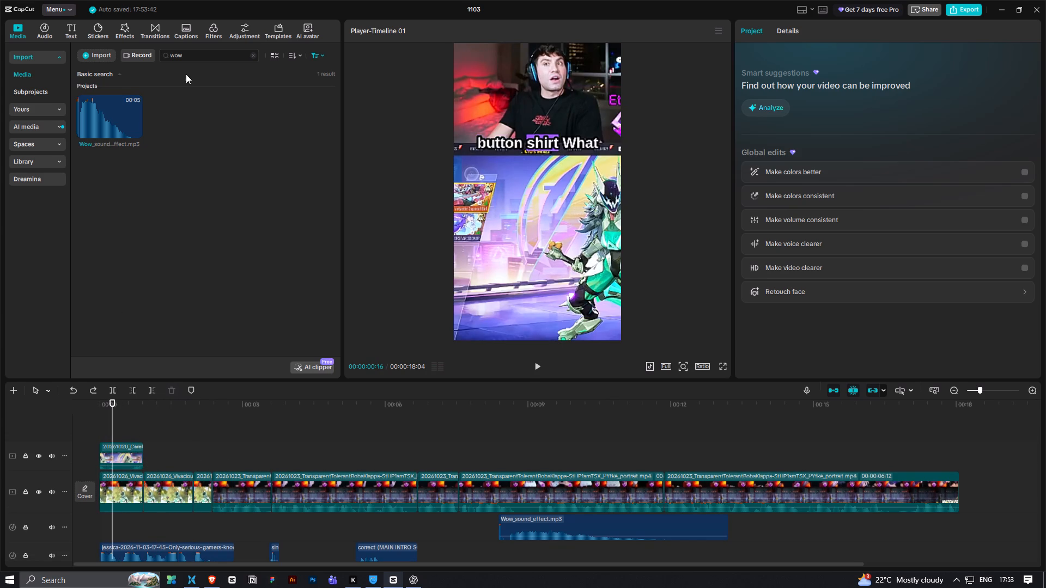
# Search the project media for "vine" in place of the earlier search term.
pyautogui.moveTo(190, 64); pyautogui.dragTo(193, 59)
pyautogui.click(194, 56)
pyautogui.hotkey('ctrl', 'a')
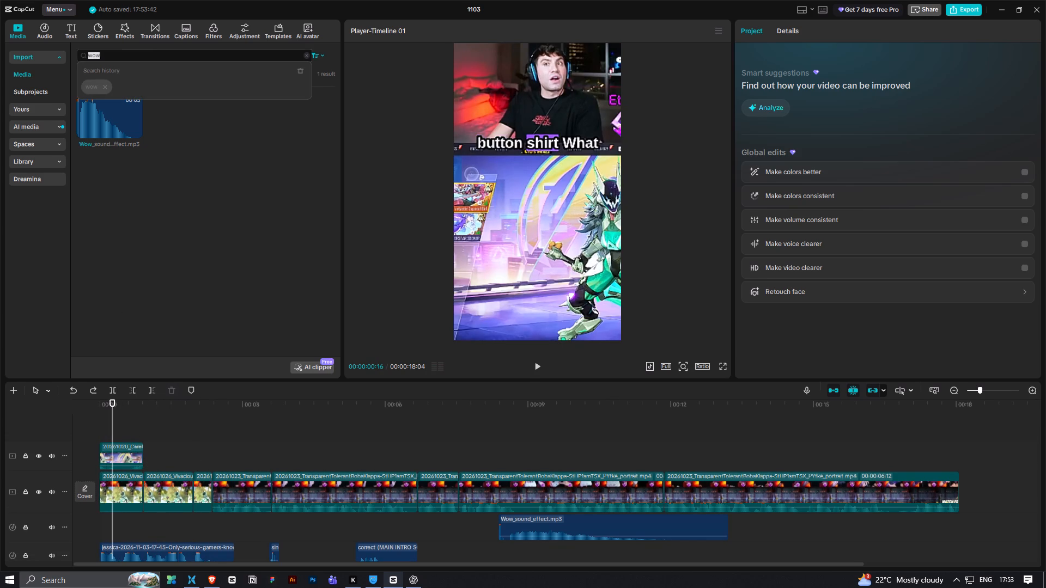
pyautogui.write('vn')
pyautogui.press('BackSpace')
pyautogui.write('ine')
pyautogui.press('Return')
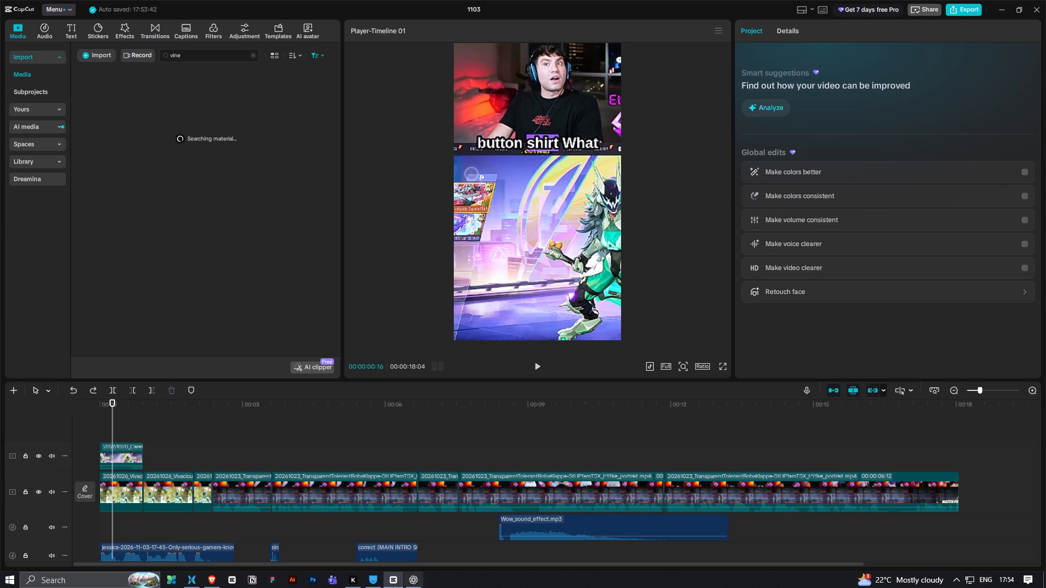
# Switch to Hotspot Shield to check the VPN connection, return to the editor and show the hidden system tray apps.
pyautogui.click(363, 583)
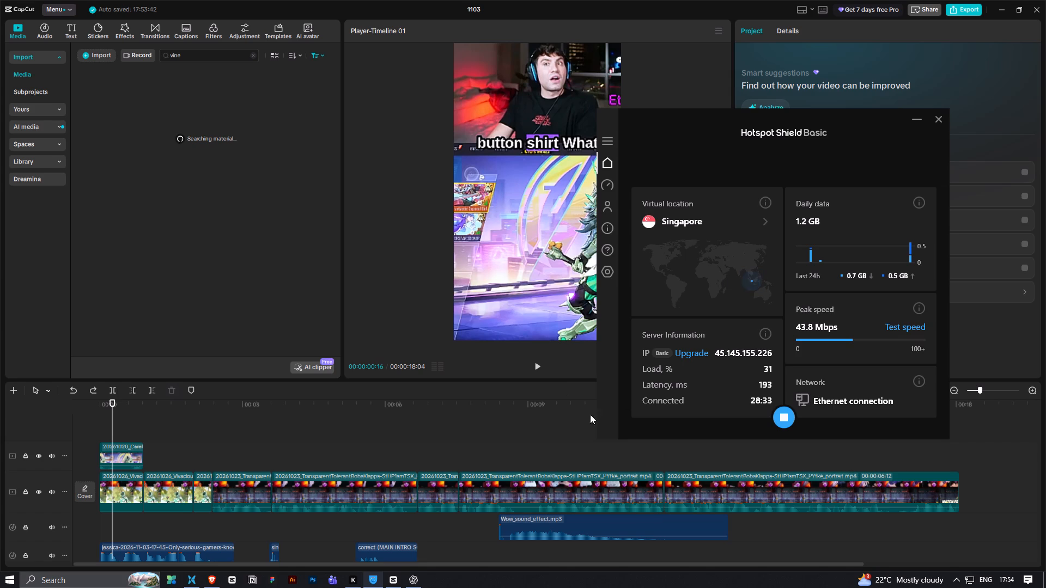
pyautogui.click(542, 414)
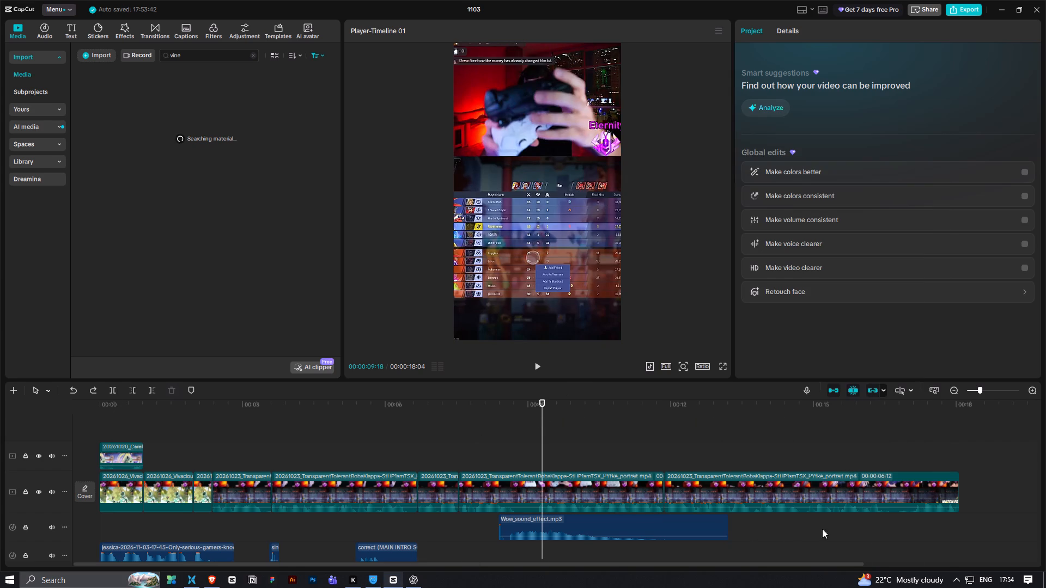
pyautogui.click(962, 583)
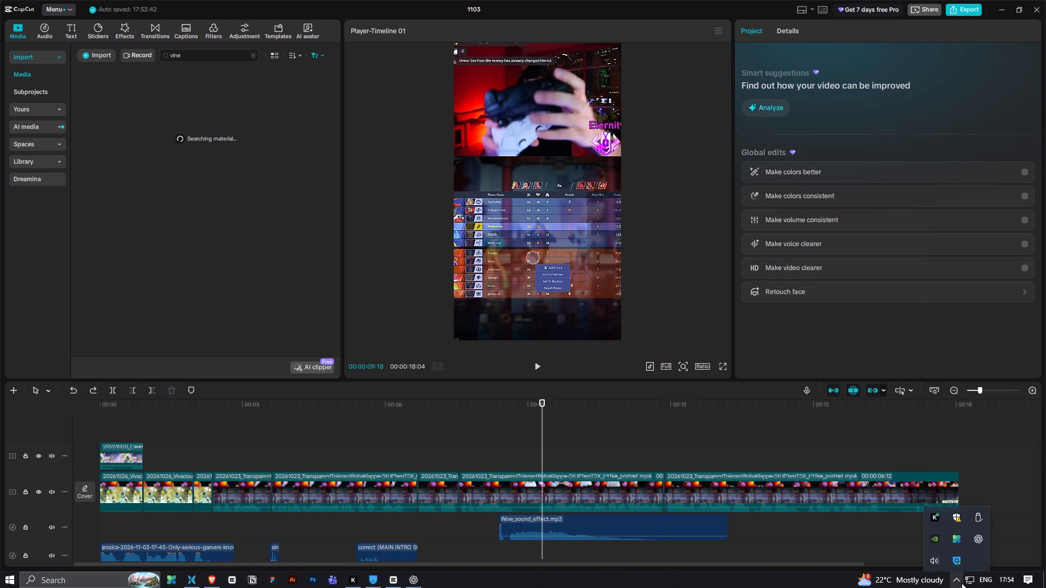
# Add the 283. vine gun shot aka boom.mp3 sound effect on an audio track at around 3 seconds and play up to it.
pyautogui.moveTo(155, 215); pyautogui.dragTo(156, 204)
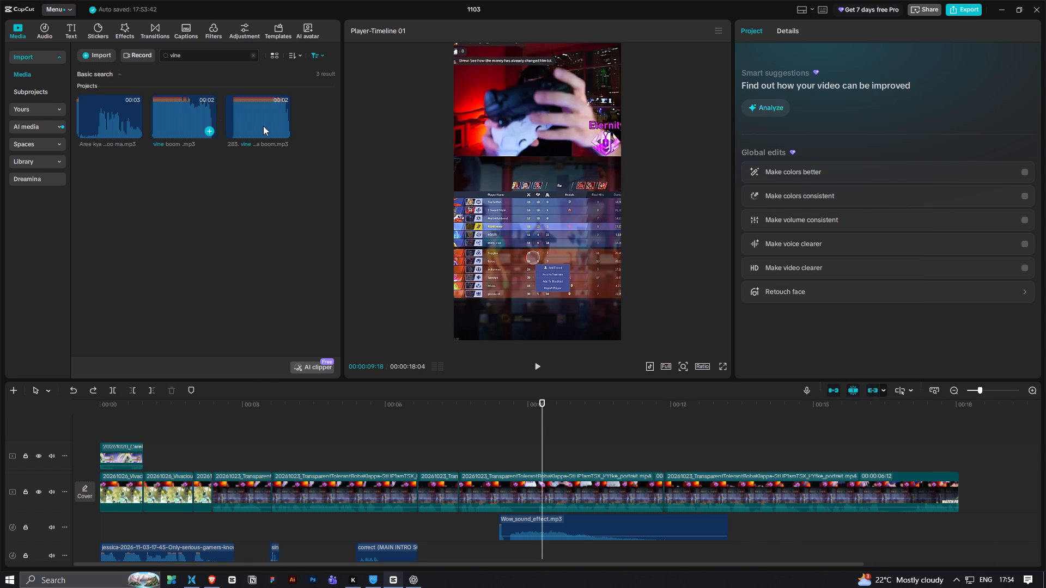
pyautogui.click(264, 126)
pyautogui.moveTo(262, 124); pyautogui.dragTo(222, 437)
pyautogui.keyDown('ctrl'); pyautogui.scroll(5, 251, 519); pyautogui.keyUp('ctrl')
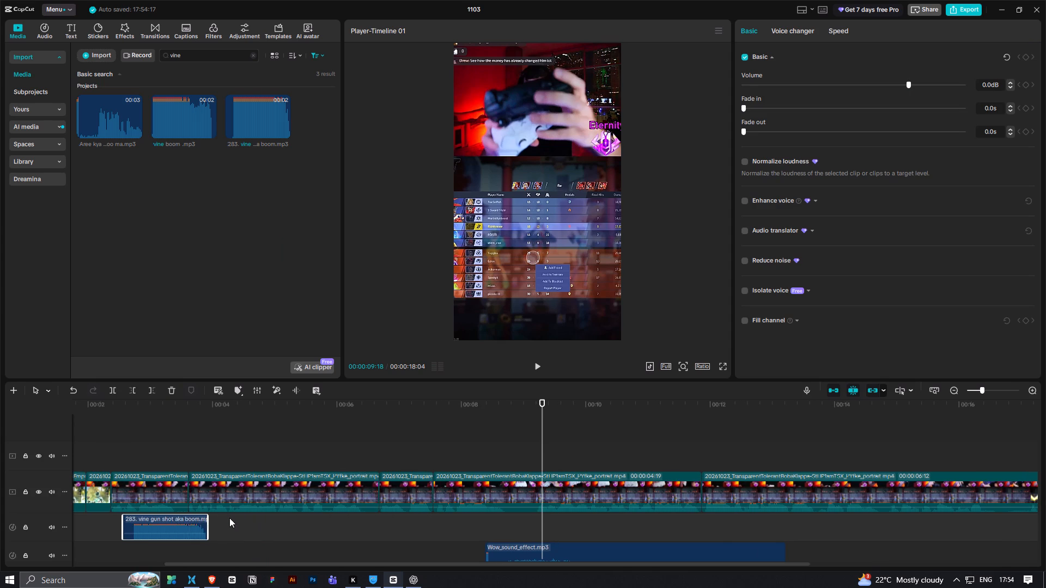
pyautogui.moveTo(176, 523); pyautogui.dragTo(223, 520)
pyautogui.click(141, 403)
pyautogui.press('space')
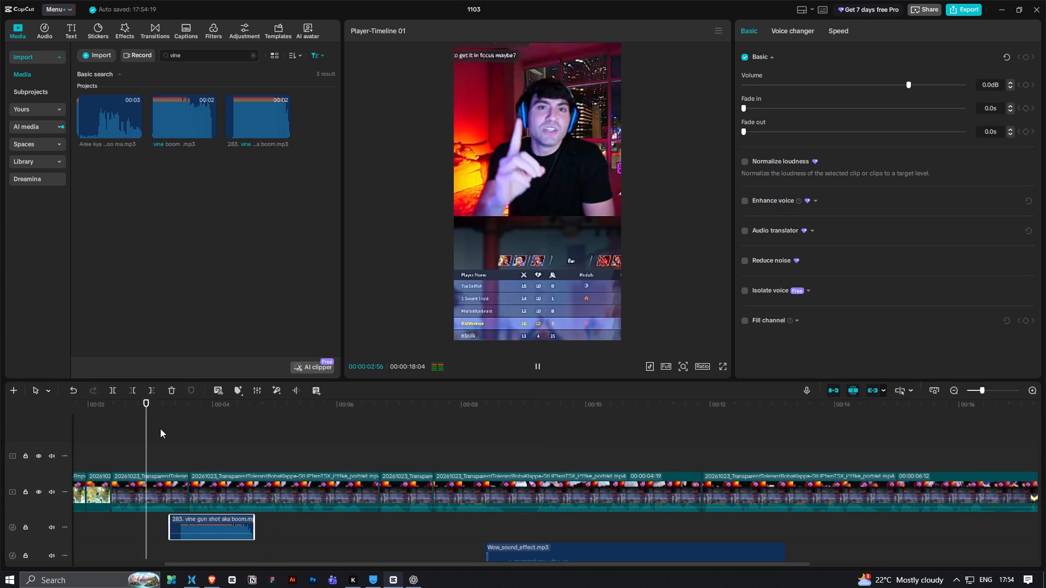
pyautogui.press('space')
# Trim the lead-in of the vine boom effect, place it at the very start of the timeline and play it back.
pyautogui.scroll(3, 213, 448)
pyautogui.keyDown('alt'); pyautogui.scroll(-5, 288, 494); pyautogui.keyUp('alt')
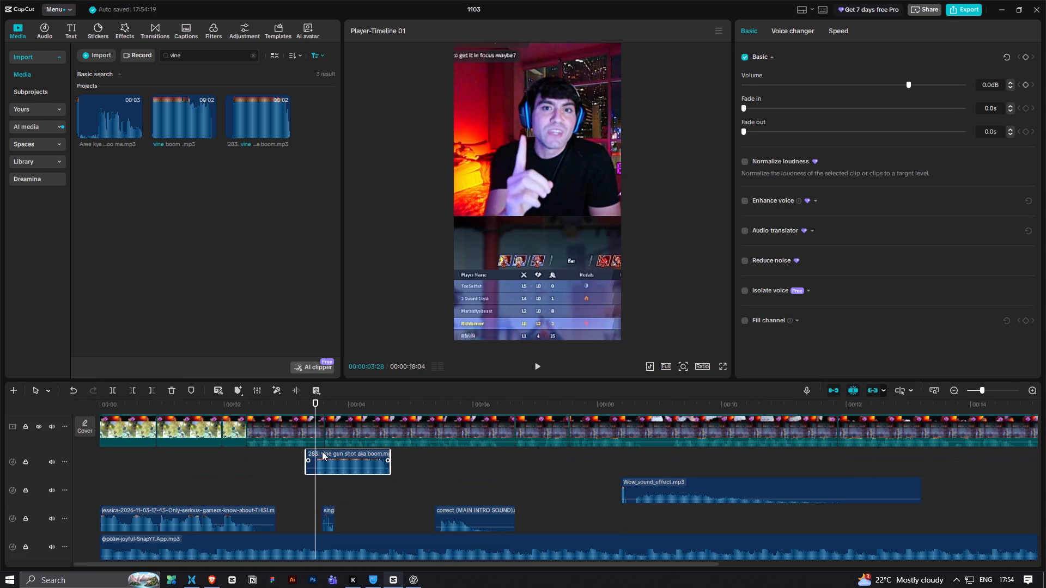
pyautogui.moveTo(327, 454); pyautogui.dragTo(82, 452)
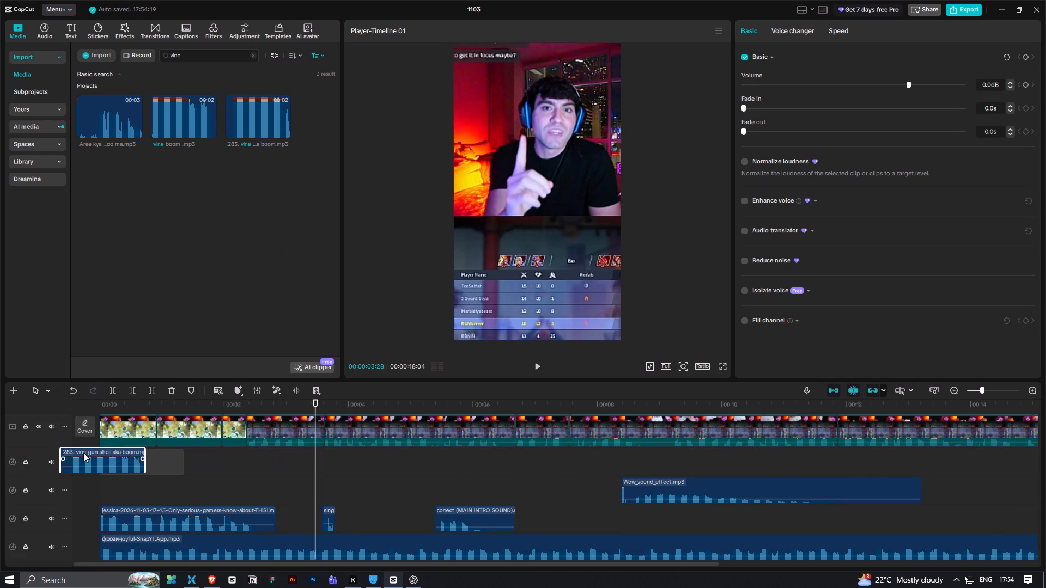
pyautogui.moveTo(98, 467); pyautogui.dragTo(108, 468)
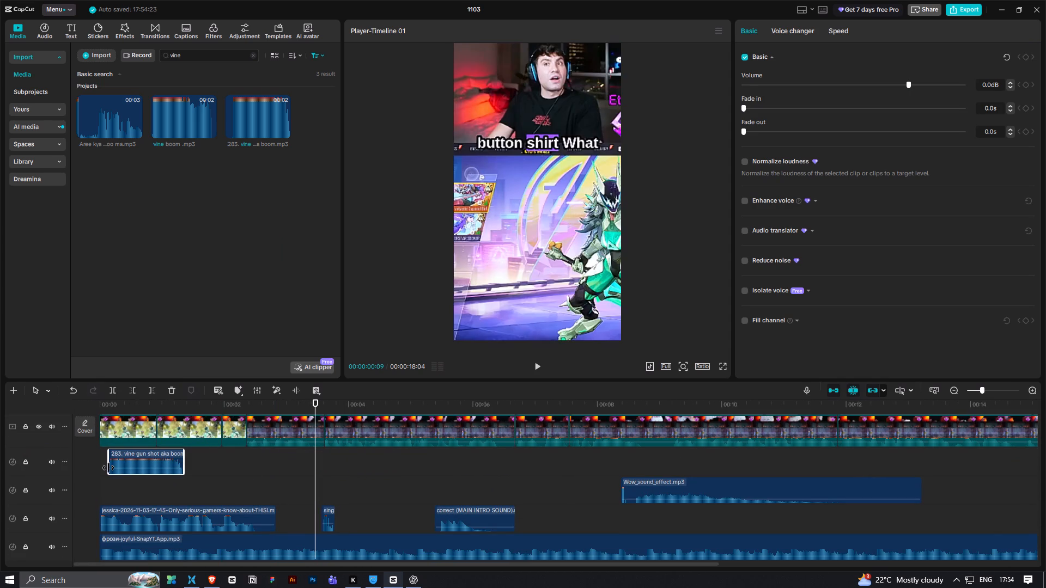
pyautogui.moveTo(108, 468); pyautogui.dragTo(112, 469)
pyautogui.moveTo(128, 459); pyautogui.dragTo(115, 459)
pyautogui.moveTo(120, 403); pyautogui.dragTo(93, 418)
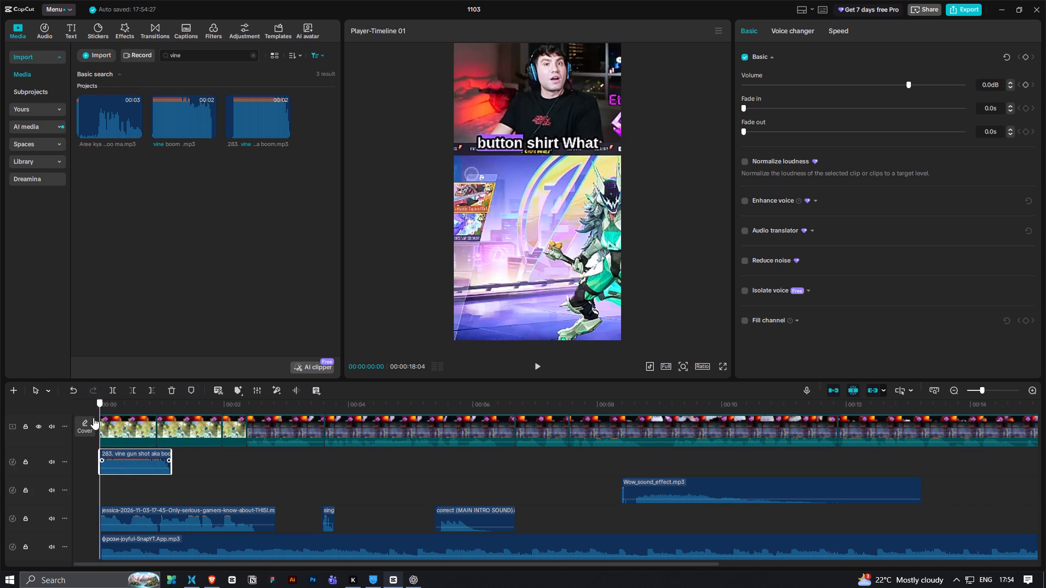
pyautogui.moveTo(93, 418); pyautogui.dragTo(92, 418)
pyautogui.press('space')
pyautogui.keyDown('alt'); pyautogui.scroll(4, 220, 481); pyautogui.keyUp('alt')
pyautogui.press('space')
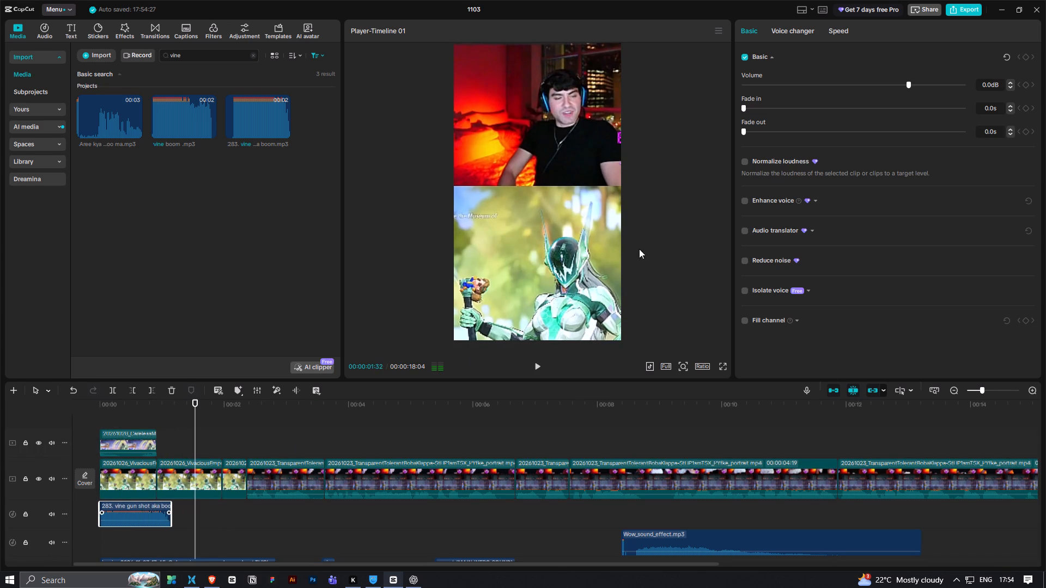
# Lower the vine boom effect's volume to -6.1 dB and replay the opening to check the level.
pyautogui.moveTo(909, 83); pyautogui.dragTo(890, 90)
pyautogui.click(106, 402)
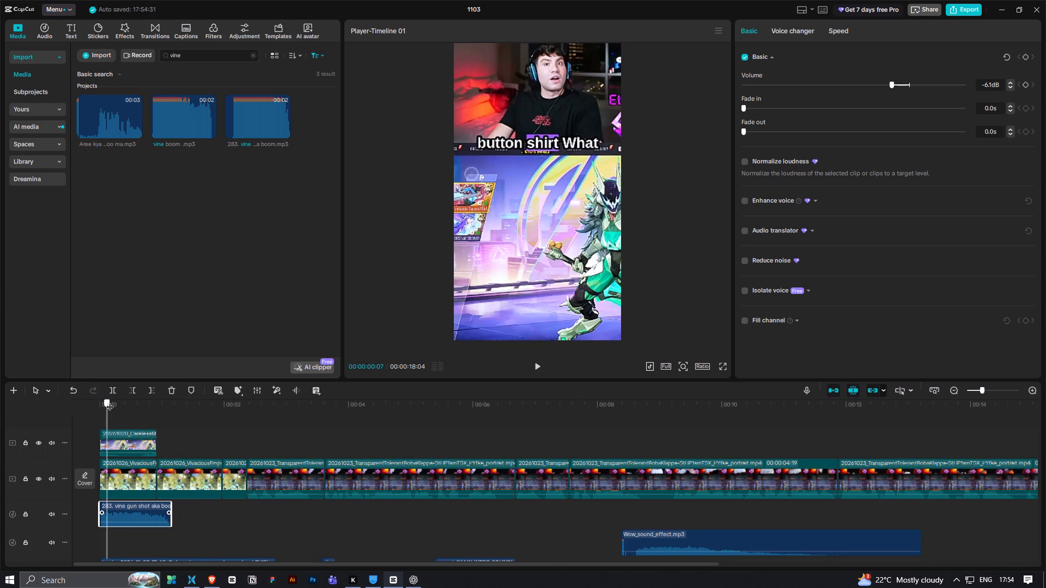
pyautogui.moveTo(113, 401); pyautogui.dragTo(75, 418)
pyautogui.press('space')
pyautogui.press('space')
# Move the vine boom effect to the cut between the second and third main-track clips and play that section.
pyautogui.moveTo(128, 505); pyautogui.dragTo(226, 509)
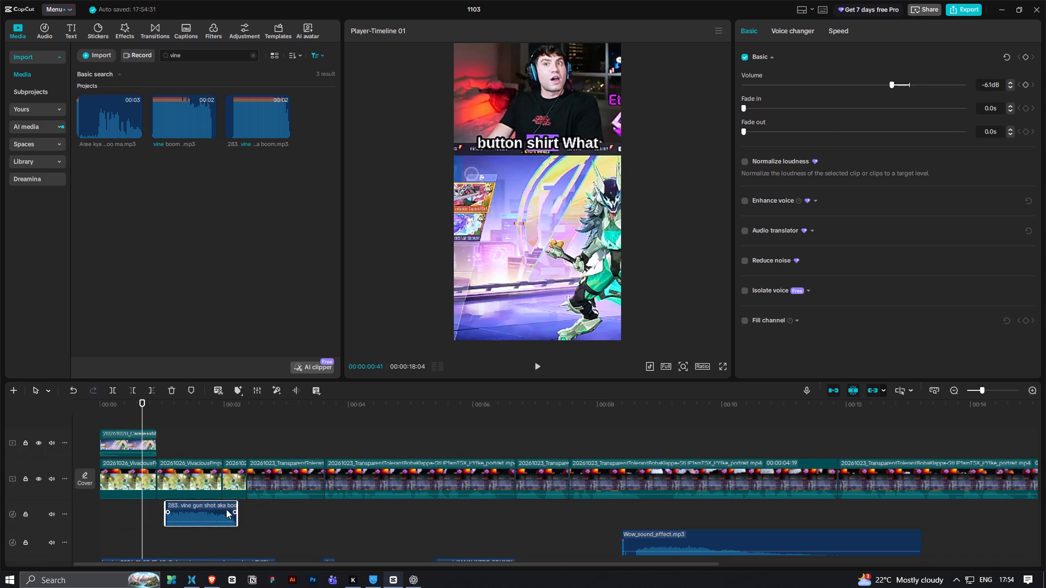
pyautogui.moveTo(226, 509); pyautogui.dragTo(246, 501)
pyautogui.click(220, 448)
pyautogui.press('space')
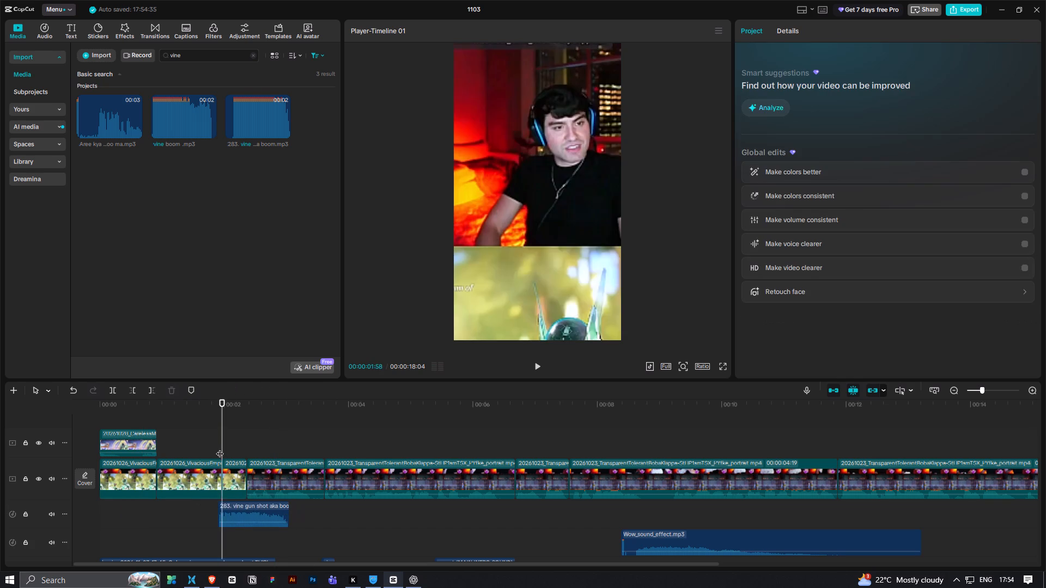
pyautogui.click(202, 435)
pyautogui.press('space')
pyautogui.press('space')
# Shorten the vine boom effect so it ends with the third main-track clip, and play across the cut.
pyautogui.click(260, 511)
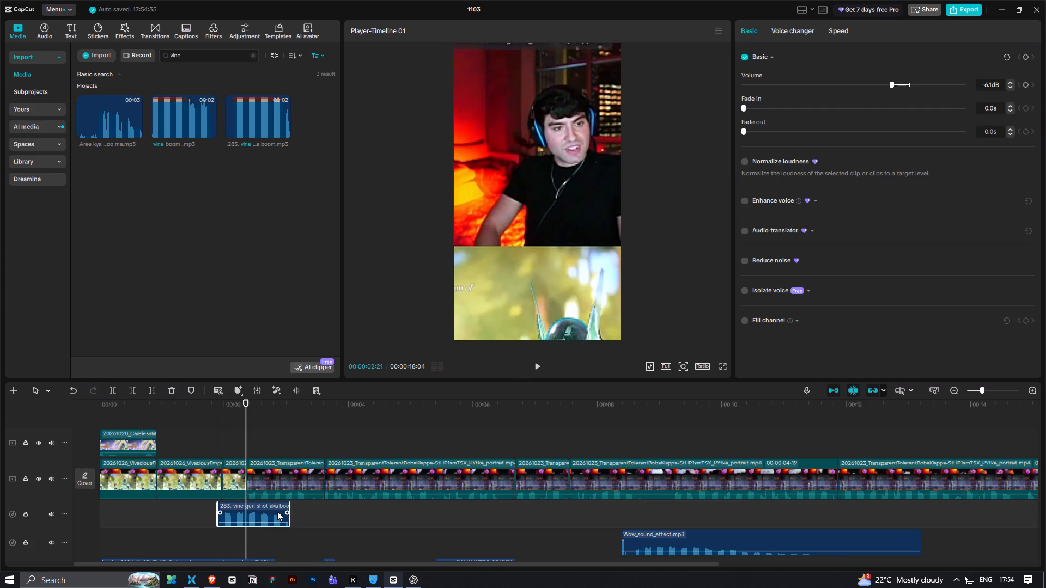
pyautogui.moveTo(290, 519); pyautogui.dragTo(248, 524)
pyautogui.click(186, 440)
pyautogui.press('space')
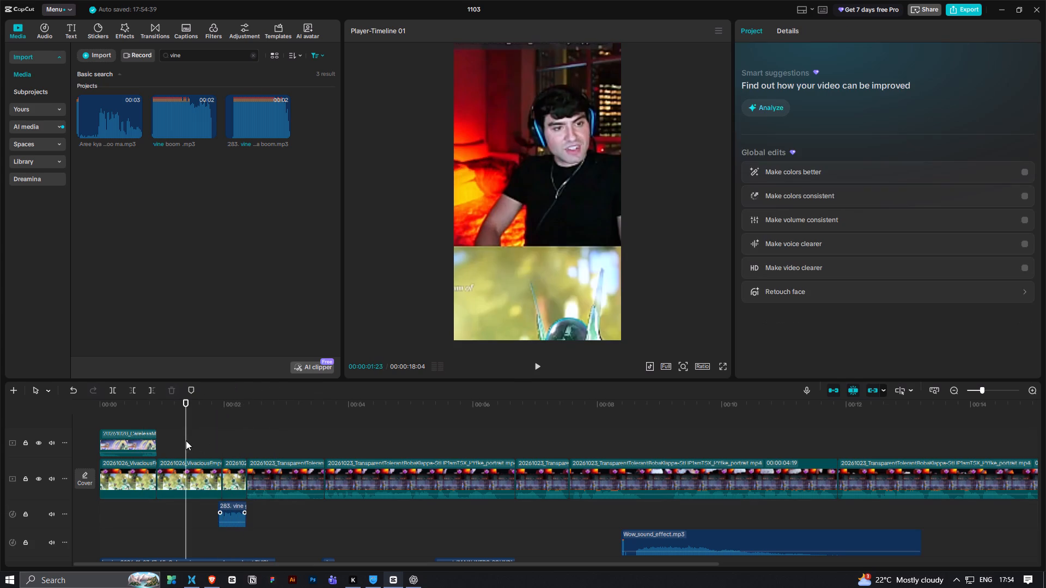
# Play the opening from the start twice, through about 3 seconds, to check how the vine boom fits the cuts.
pyautogui.keyDown('ctrl'); pyautogui.scroll(-3, 189, 454); pyautogui.keyUp('ctrl')
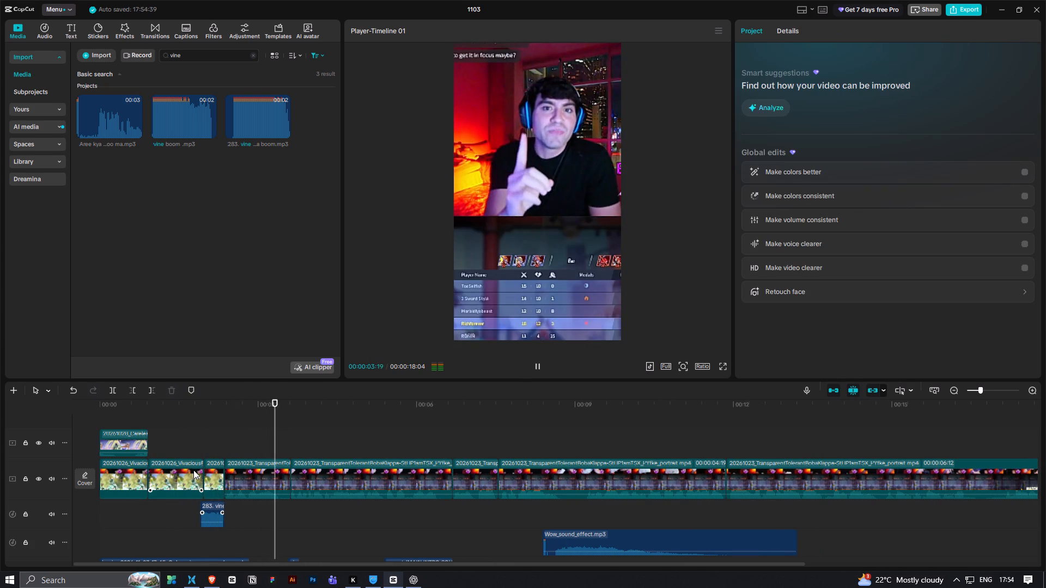
pyautogui.keyDown('ctrl'); pyautogui.scroll(-3, 193, 470); pyautogui.keyUp('ctrl')
pyautogui.scroll(2, 165, 424)
pyautogui.moveTo(144, 399); pyautogui.dragTo(64, 412)
pyautogui.press('space')
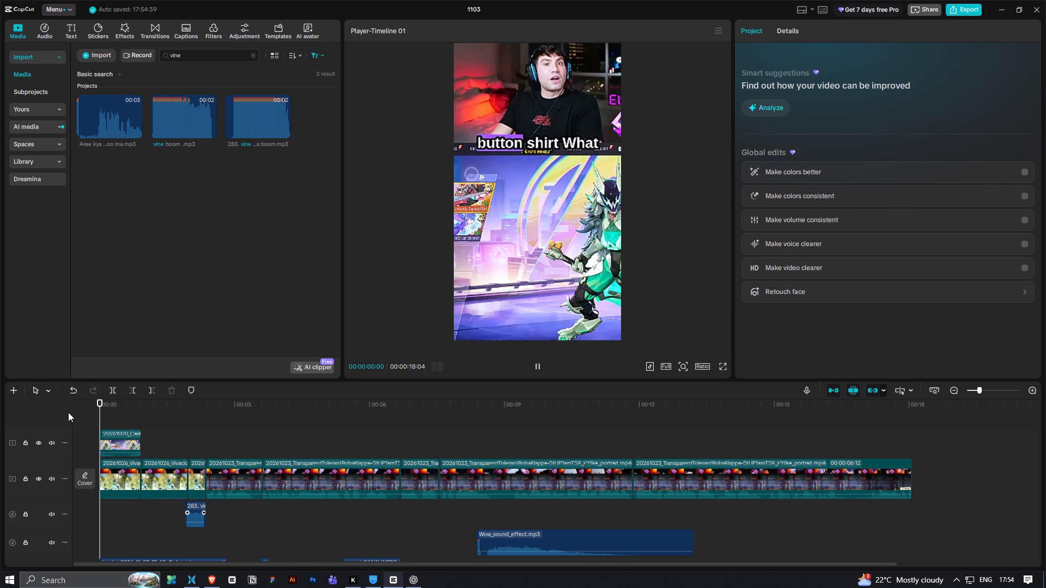
pyautogui.press('space')
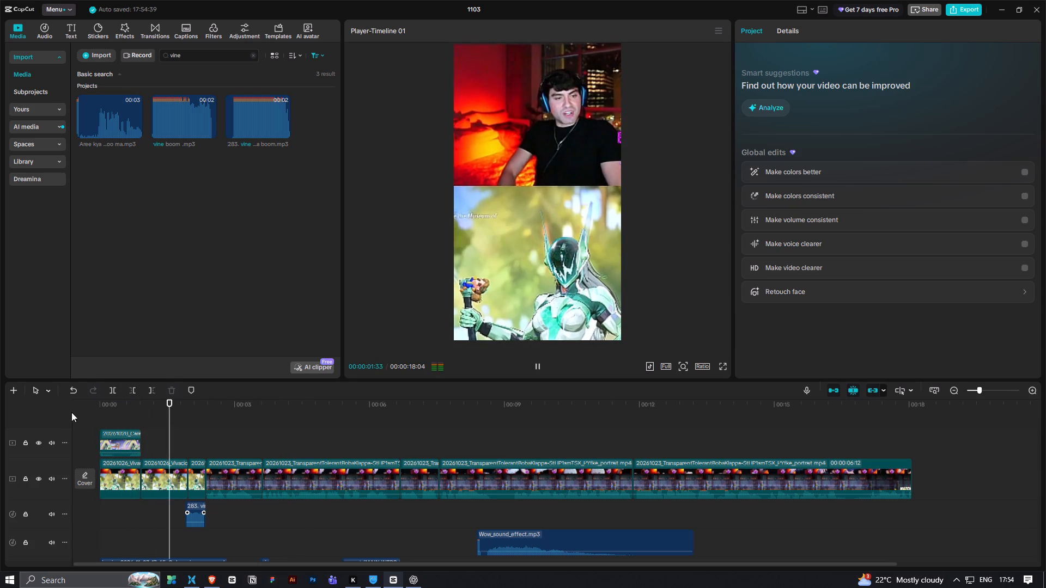
pyautogui.press('space')
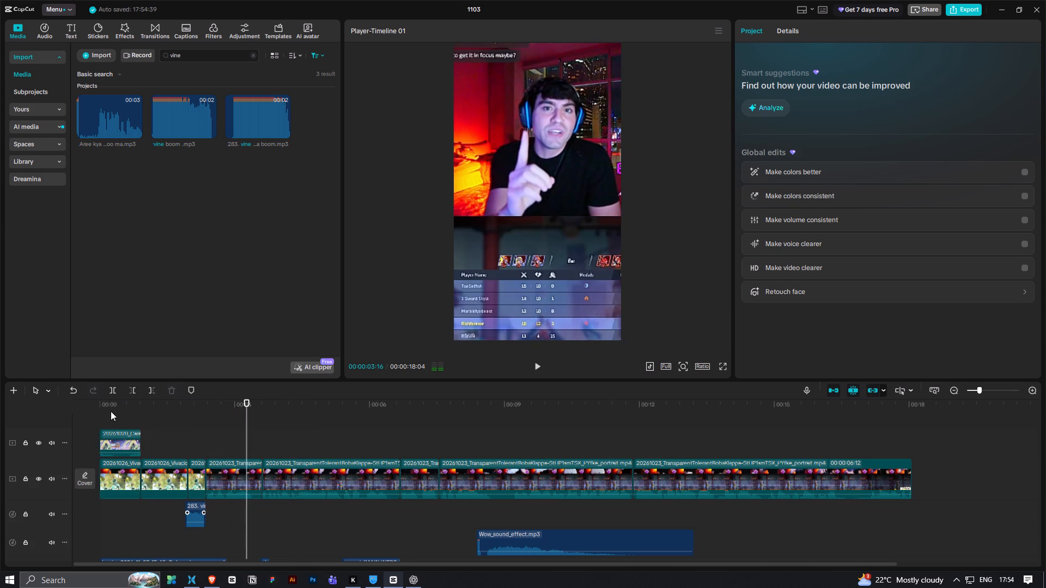
pyautogui.moveTo(114, 411); pyautogui.dragTo(98, 430)
pyautogui.press('space')
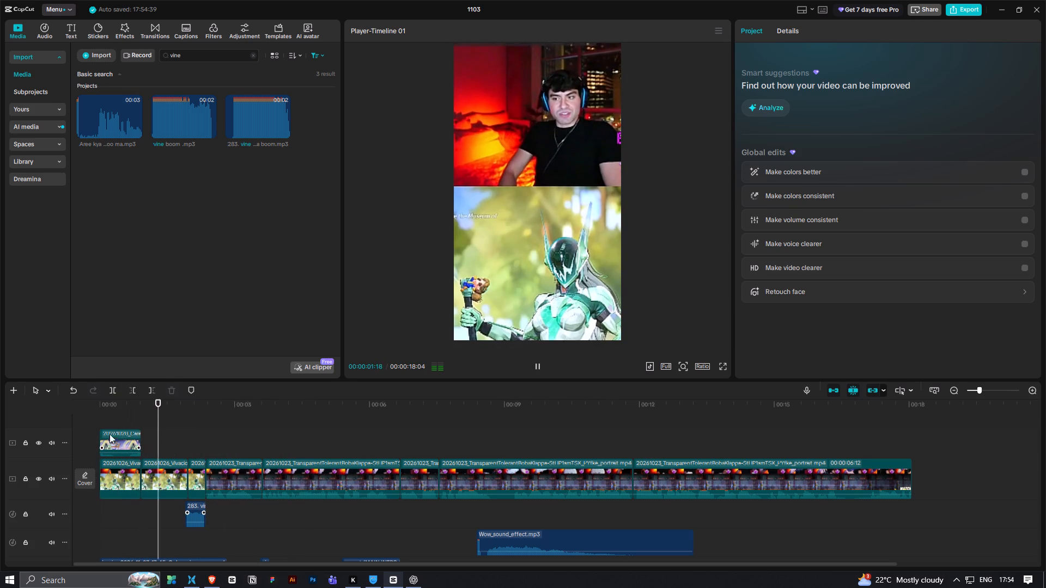
pyautogui.keyDown('alt'); pyautogui.scroll(-3, 141, 480); pyautogui.keyUp('alt')
pyautogui.press('space')
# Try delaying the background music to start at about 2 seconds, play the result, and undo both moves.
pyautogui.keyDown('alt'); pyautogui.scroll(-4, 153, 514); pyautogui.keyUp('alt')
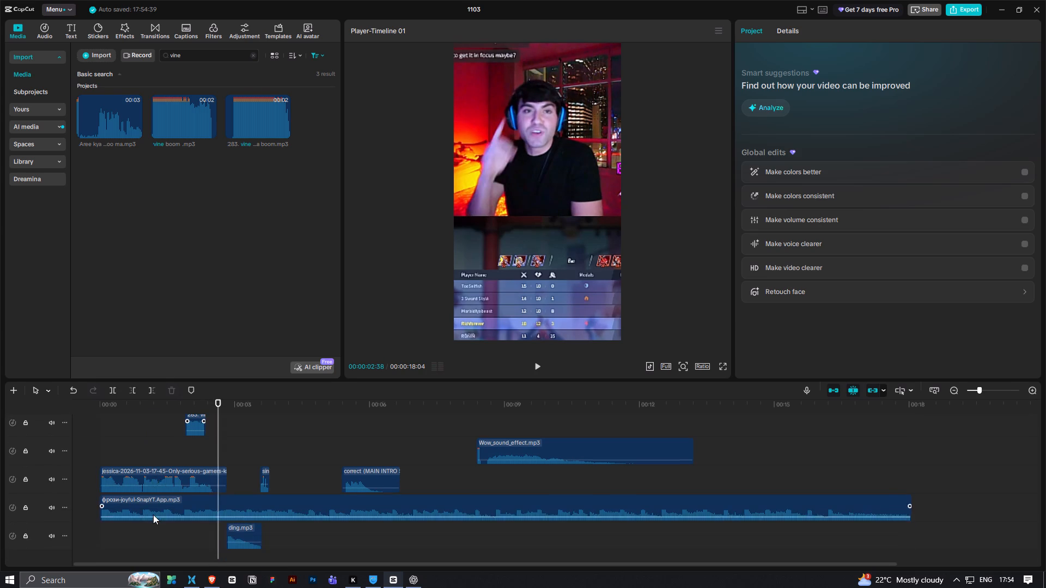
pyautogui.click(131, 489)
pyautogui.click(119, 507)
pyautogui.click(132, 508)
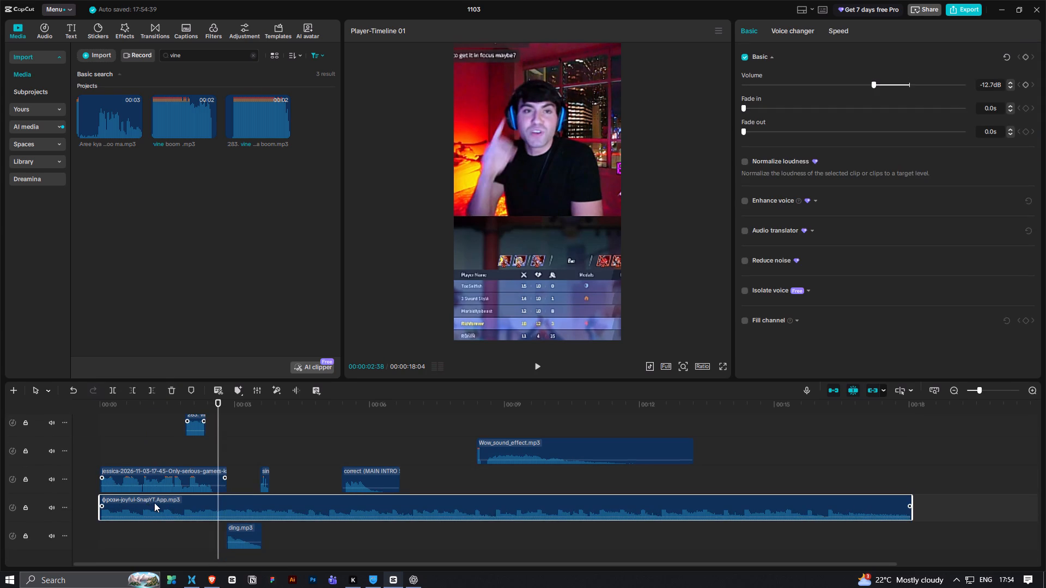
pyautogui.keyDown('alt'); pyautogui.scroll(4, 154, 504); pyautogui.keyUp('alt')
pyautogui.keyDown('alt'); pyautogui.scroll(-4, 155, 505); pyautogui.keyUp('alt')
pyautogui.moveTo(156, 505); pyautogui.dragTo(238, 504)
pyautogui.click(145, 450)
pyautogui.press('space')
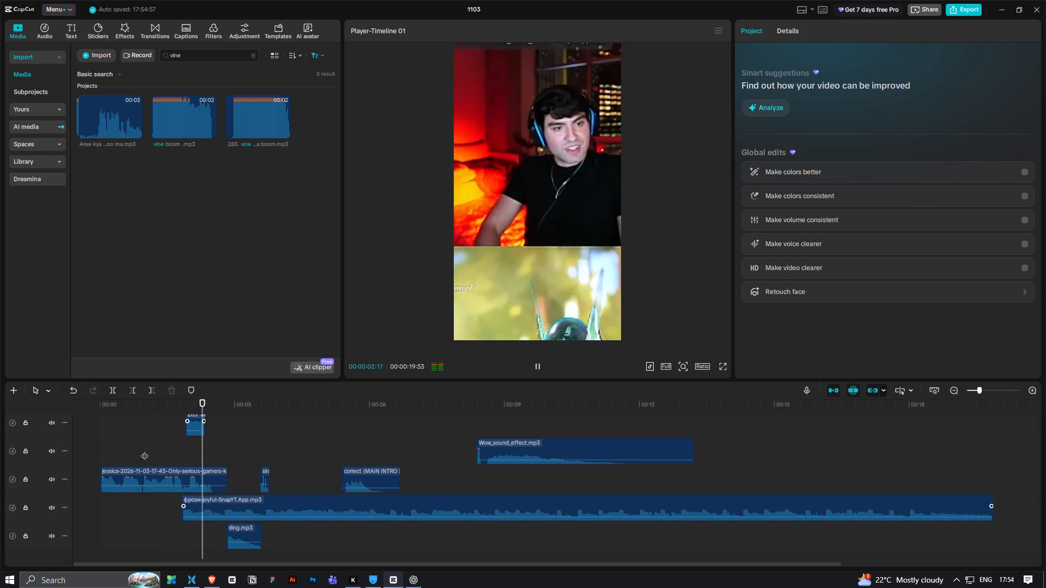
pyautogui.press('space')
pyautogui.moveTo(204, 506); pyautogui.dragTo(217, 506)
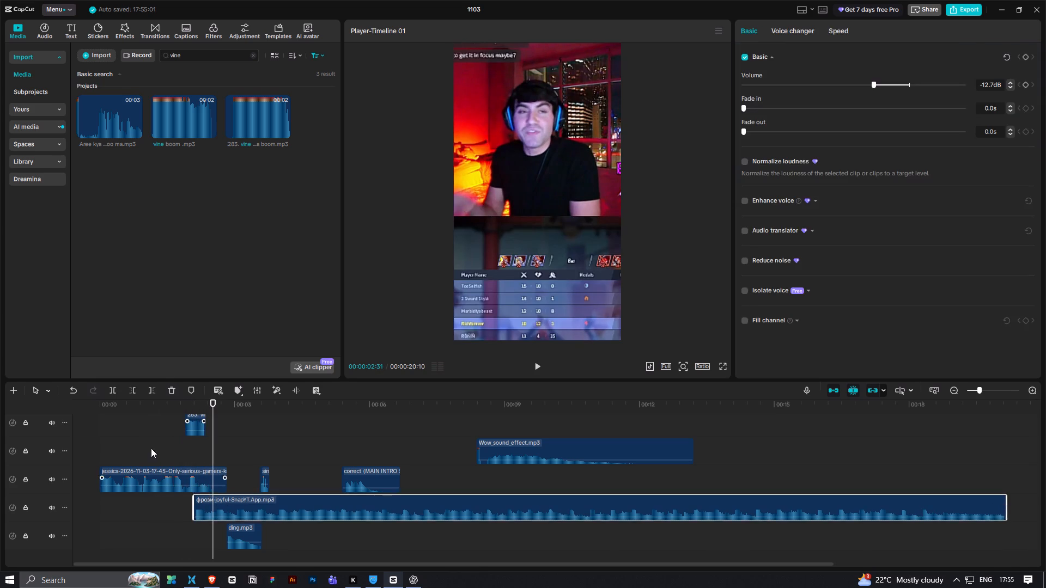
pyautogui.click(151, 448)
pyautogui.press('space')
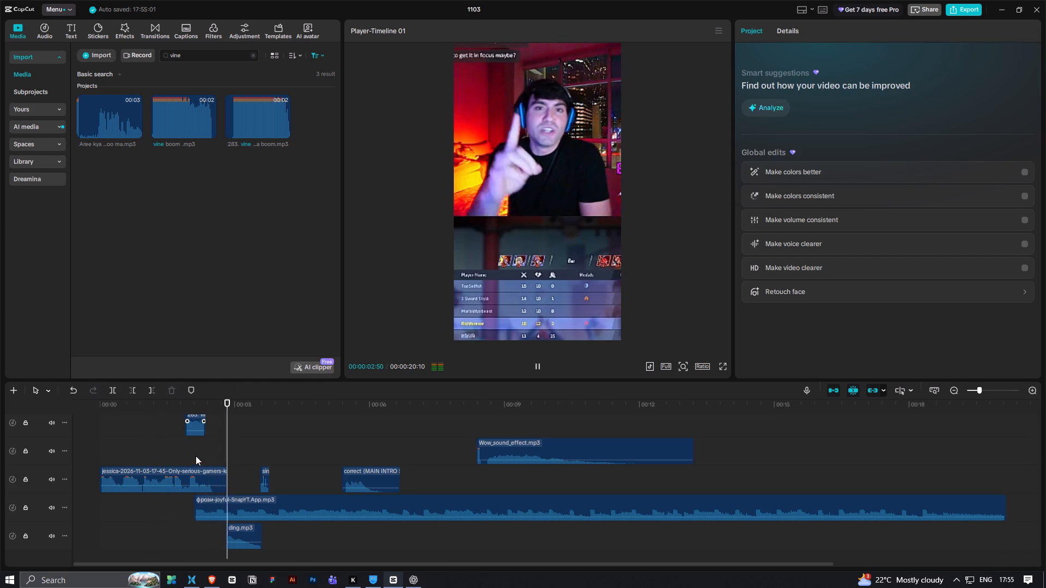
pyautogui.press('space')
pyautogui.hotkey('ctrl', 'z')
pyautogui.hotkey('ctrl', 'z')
# Play the short from the start to about 11 seconds to review the sound mix, and select the second main-track clip.
pyautogui.click(130, 439)
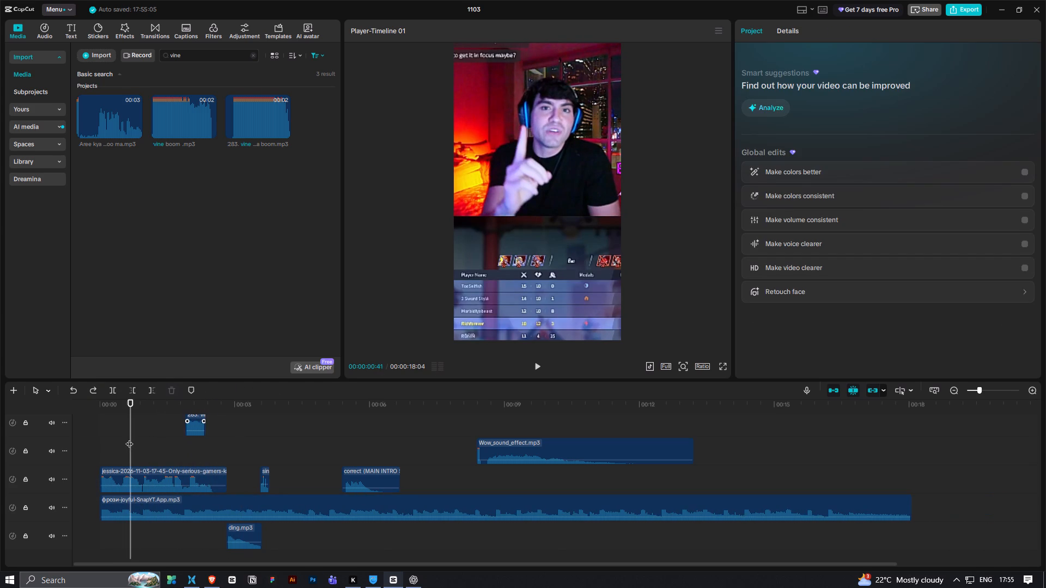
pyautogui.moveTo(124, 437); pyautogui.dragTo(93, 442)
pyautogui.moveTo(124, 431); pyautogui.dragTo(94, 445)
pyautogui.moveTo(107, 403); pyautogui.dragTo(79, 413)
pyautogui.press('space')
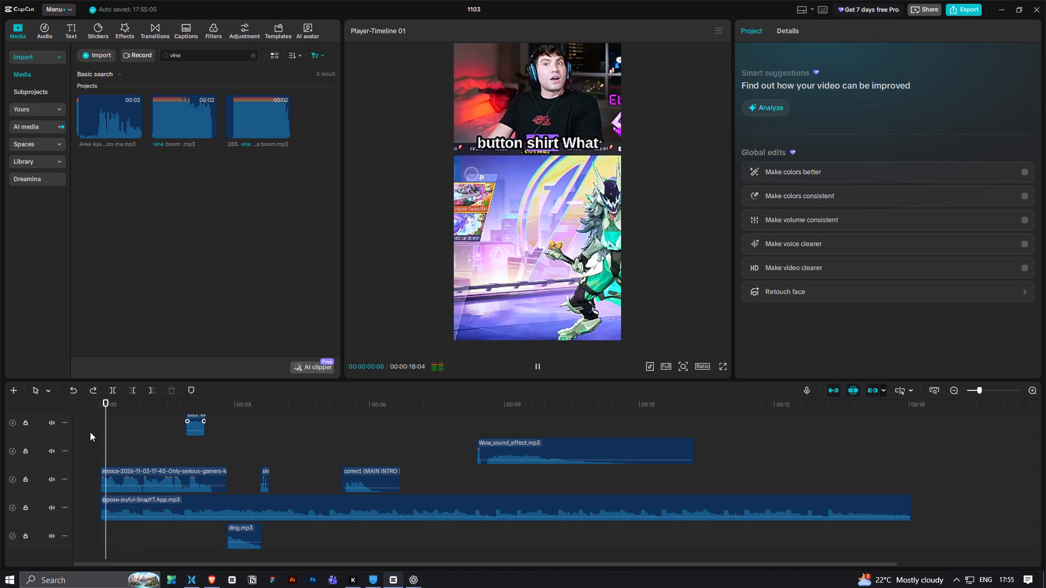
pyautogui.keyDown('alt'); pyautogui.scroll(7, 139, 452); pyautogui.keyUp('alt')
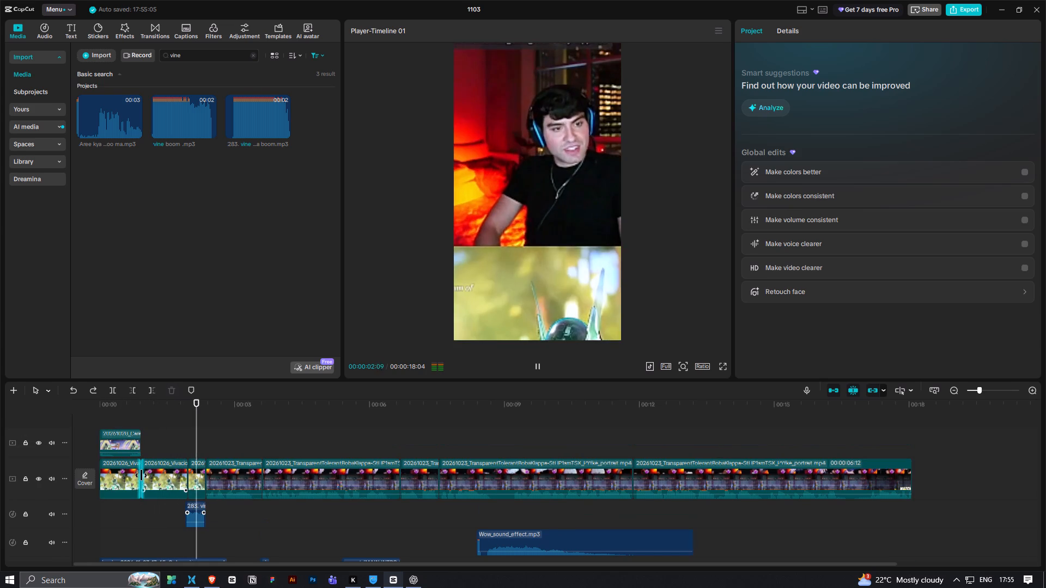
pyautogui.keyDown('ctrl'); pyautogui.scroll(-3, 155, 469); pyautogui.keyUp('ctrl')
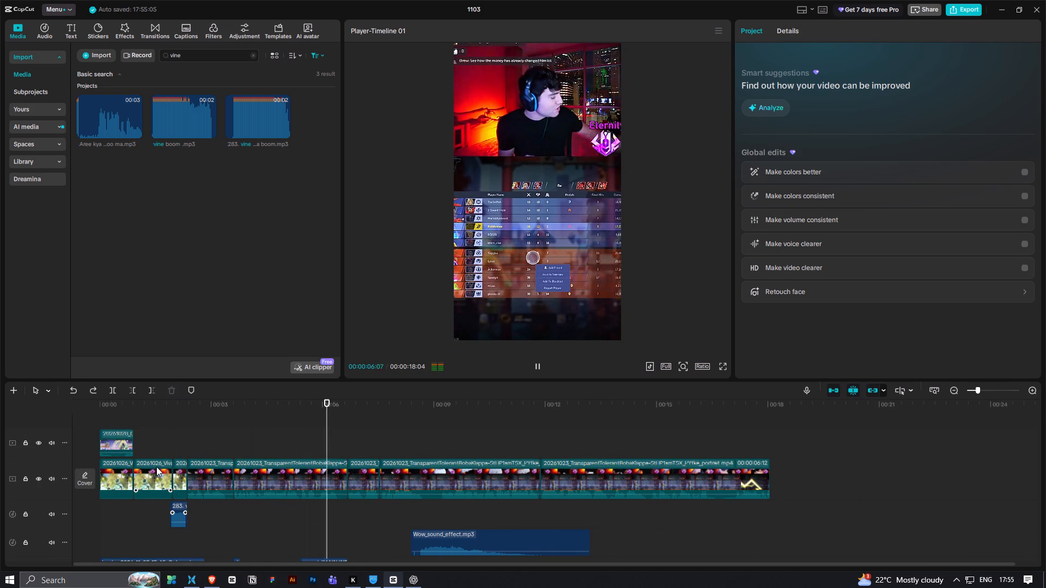
pyautogui.keyDown('ctrl'); pyautogui.scroll(-2, 156, 467); pyautogui.keyUp('ctrl')
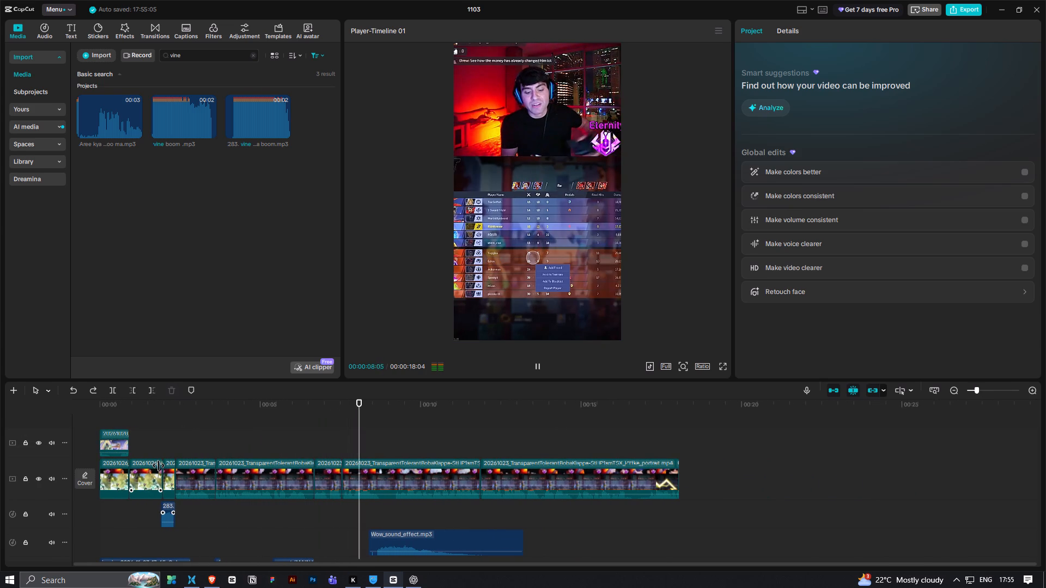
pyautogui.keyDown('ctrl'); pyautogui.scroll(8, 204, 493); pyautogui.keyUp('ctrl')
pyautogui.scroll(3, 252, 518)
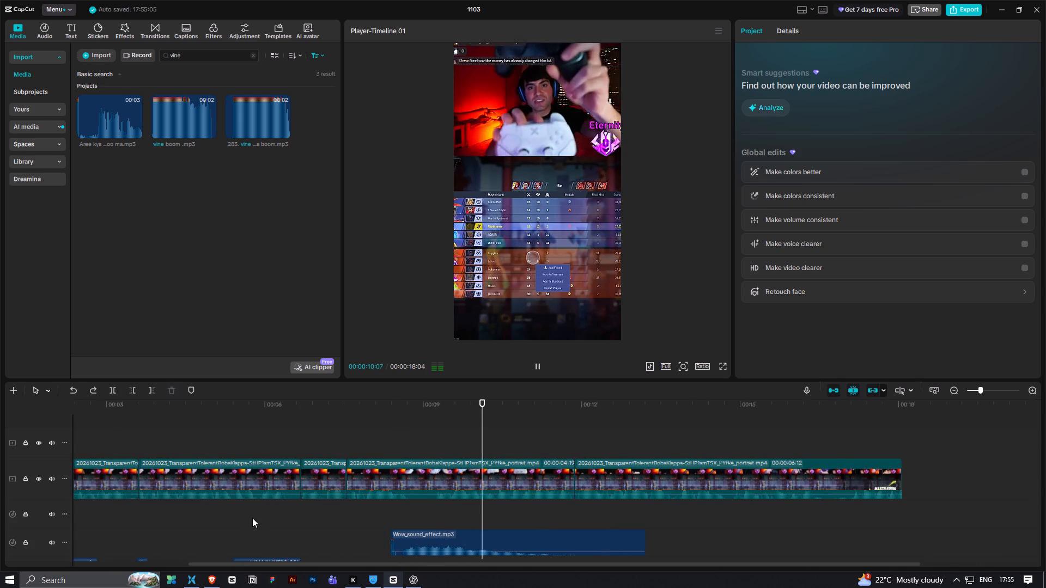
pyautogui.scroll(2, 252, 518)
pyautogui.click(163, 468)
pyautogui.press('space')
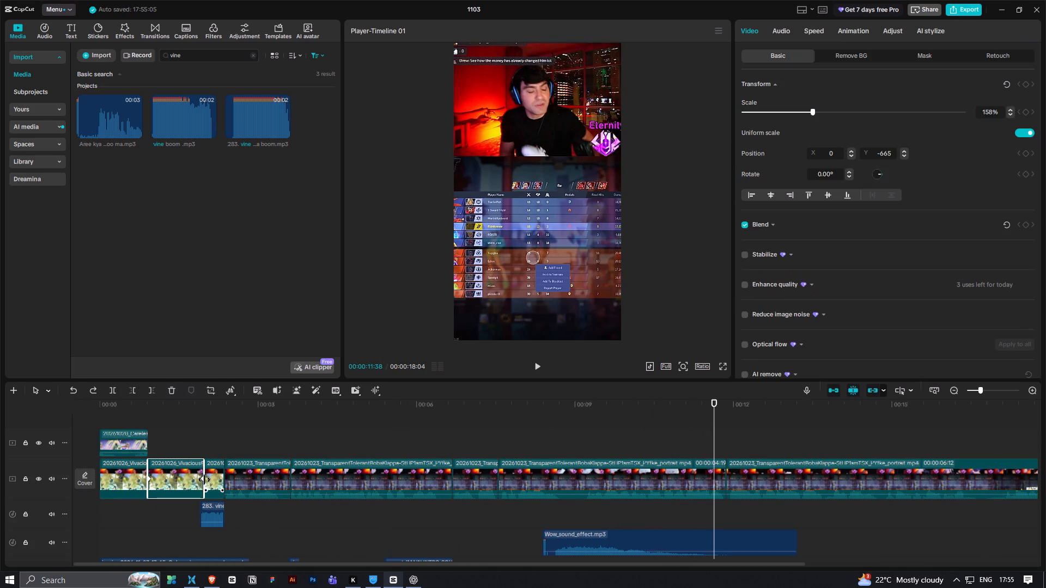
# Delete the scale keyframe at the end of the second main-track clip and play the opening through about 2 seconds.
pyautogui.click(203, 480)
pyautogui.click(202, 479)
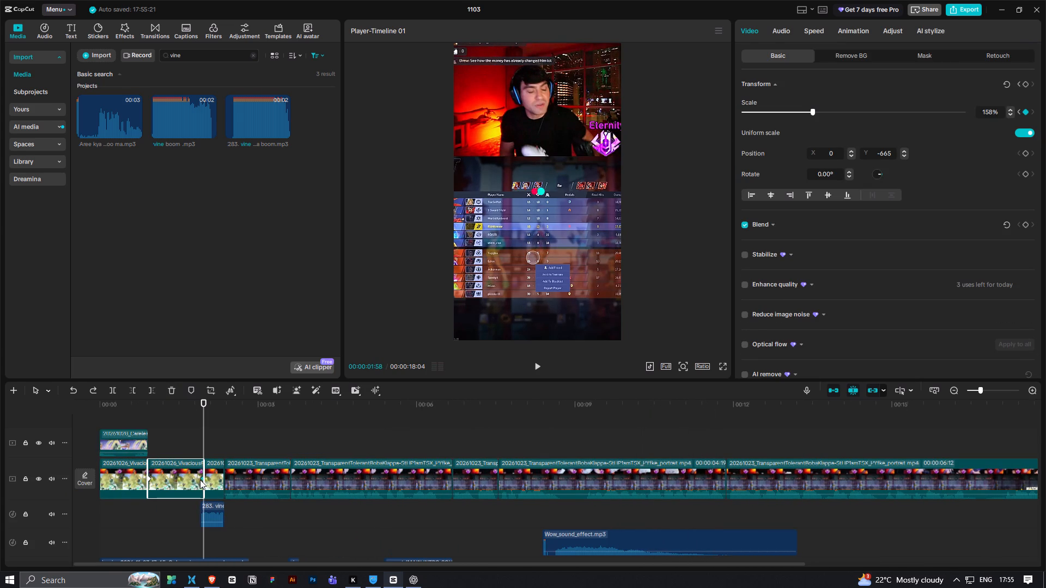
pyautogui.press('BackSpace')
pyautogui.click(116, 423)
pyautogui.press('space')
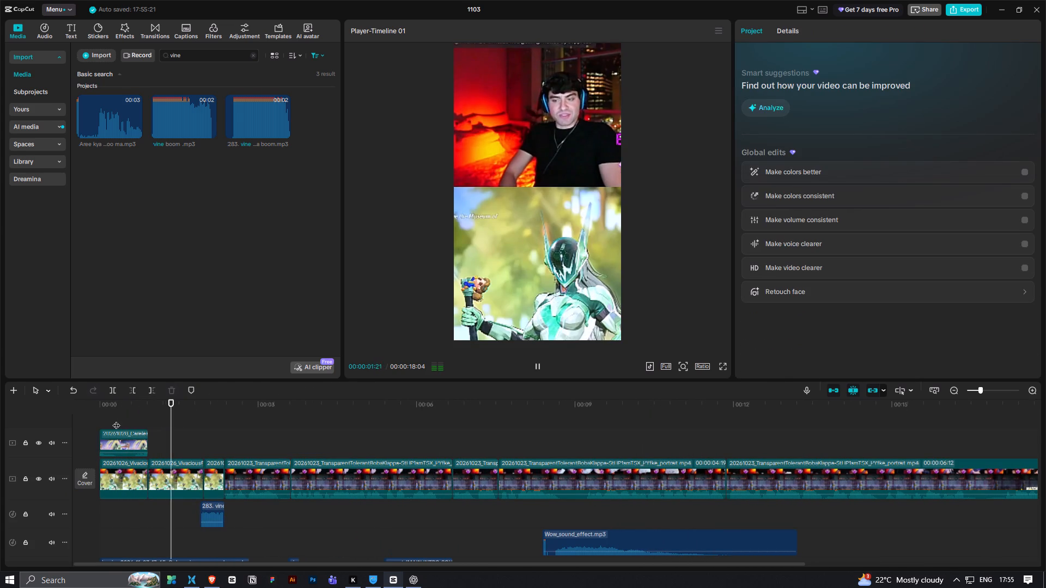
pyautogui.press('space')
# Move the second main-track clip lower in the frame so its top edge meets the frame's top.
pyautogui.click(167, 462)
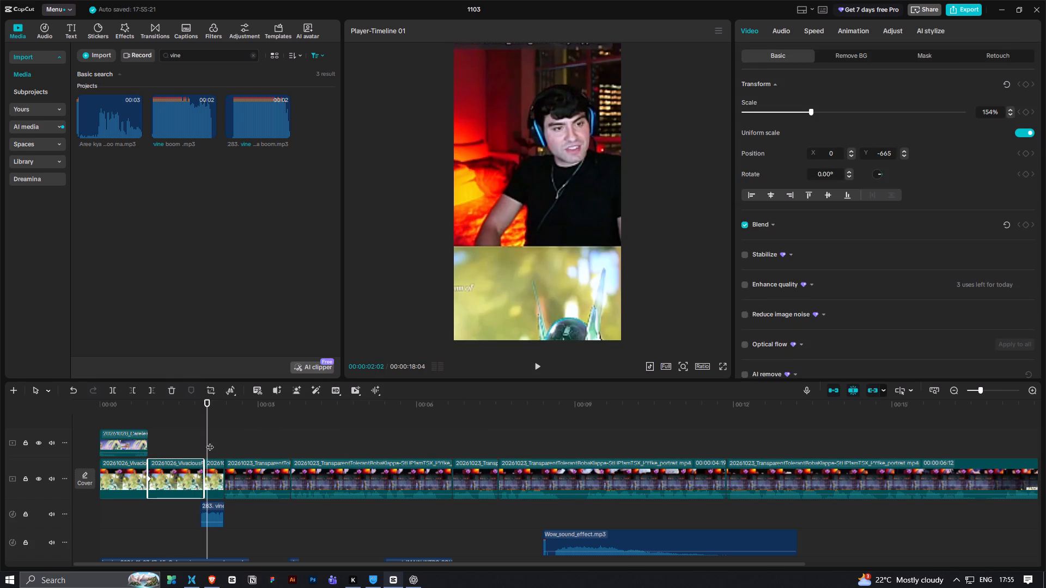
pyautogui.moveTo(186, 408); pyautogui.dragTo(179, 411)
pyautogui.click(510, 291)
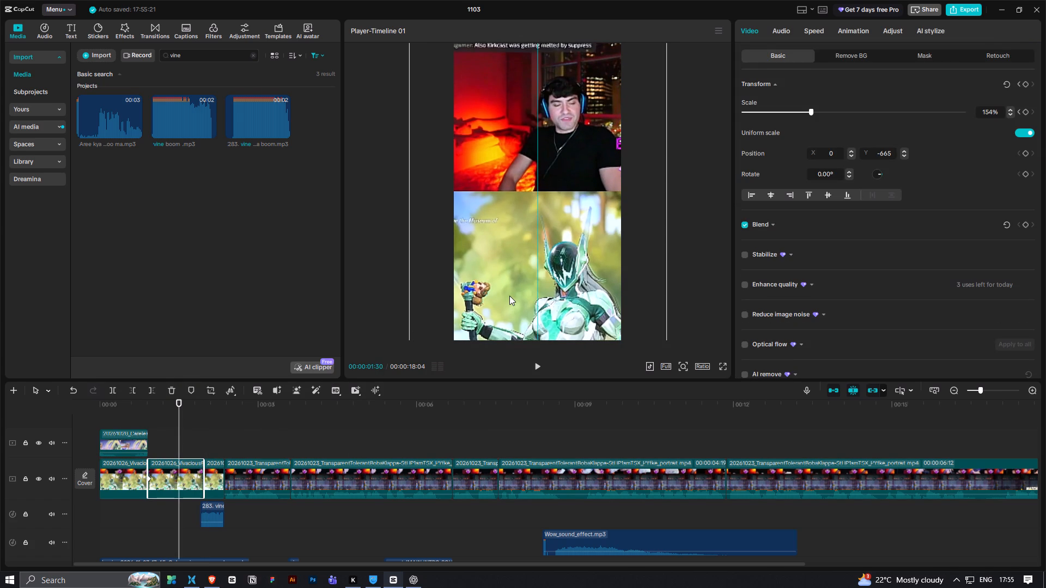
pyautogui.moveTo(528, 252); pyautogui.dragTo(528, 280)
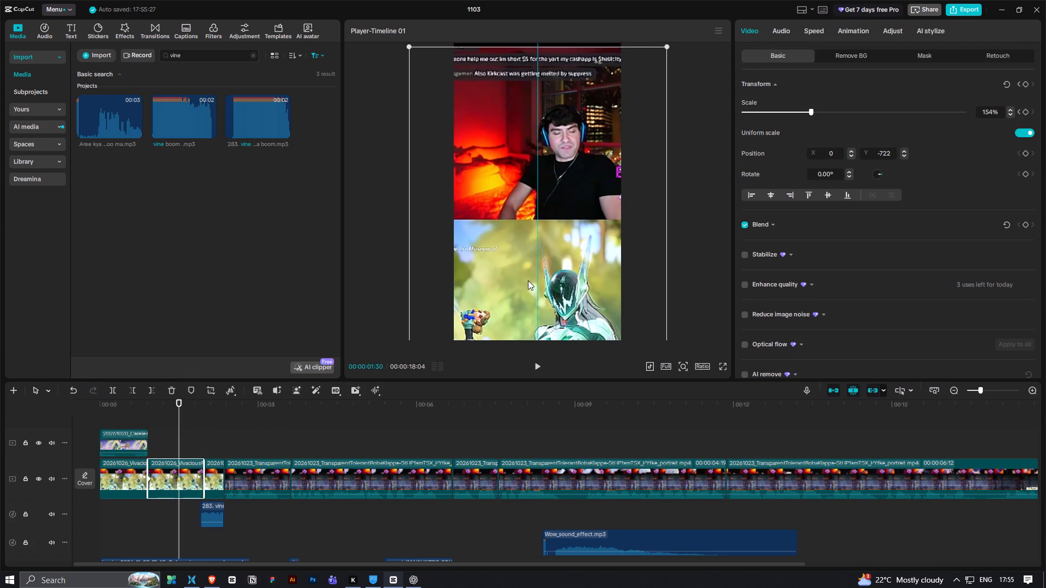
pyautogui.moveTo(528, 280); pyautogui.dragTo(530, 275)
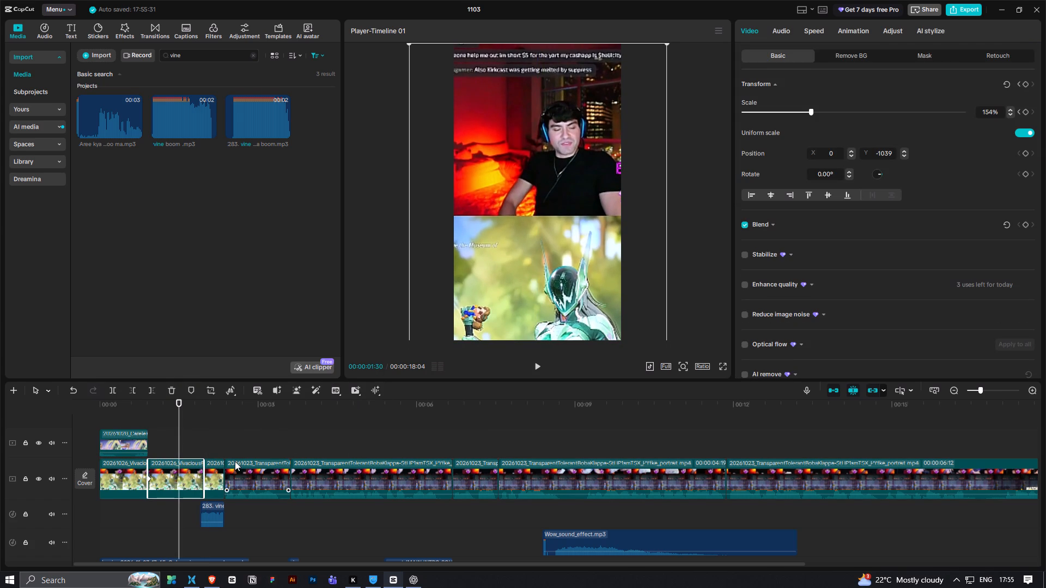
pyautogui.click(215, 468)
pyautogui.click(220, 418)
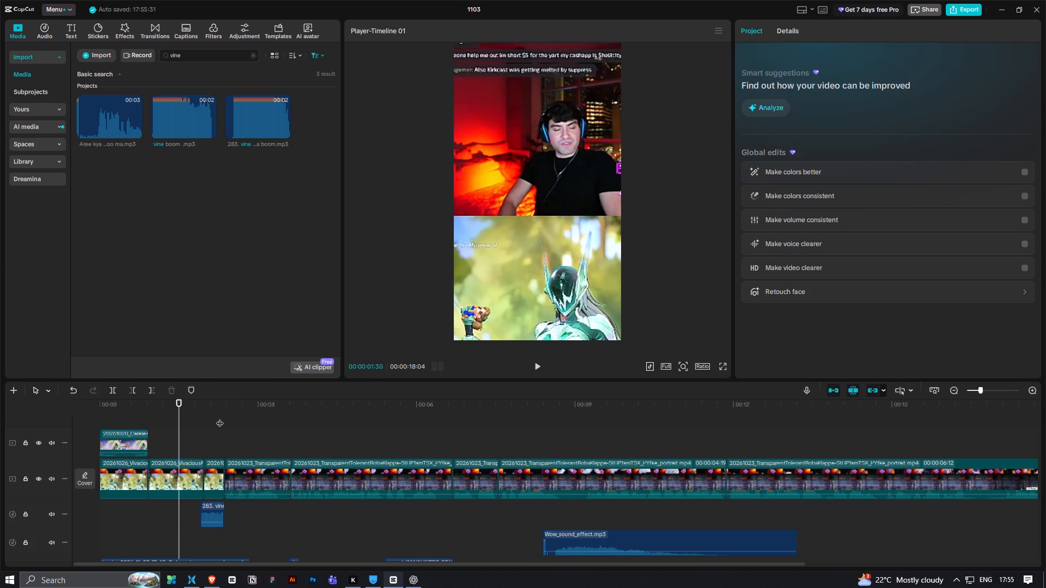
# Play the short from the start to about 8 seconds, and replay its first moment to review the reframed opening.
pyautogui.moveTo(127, 403); pyautogui.dragTo(89, 407)
pyautogui.press('space')
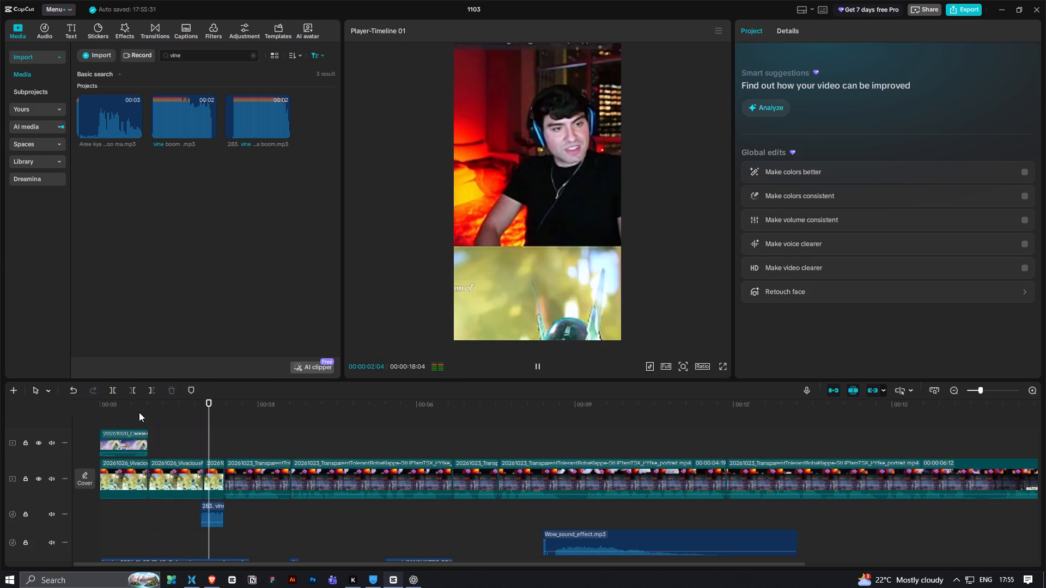
pyautogui.keyDown('ctrl'); pyautogui.scroll(-4, 175, 440); pyautogui.keyUp('ctrl')
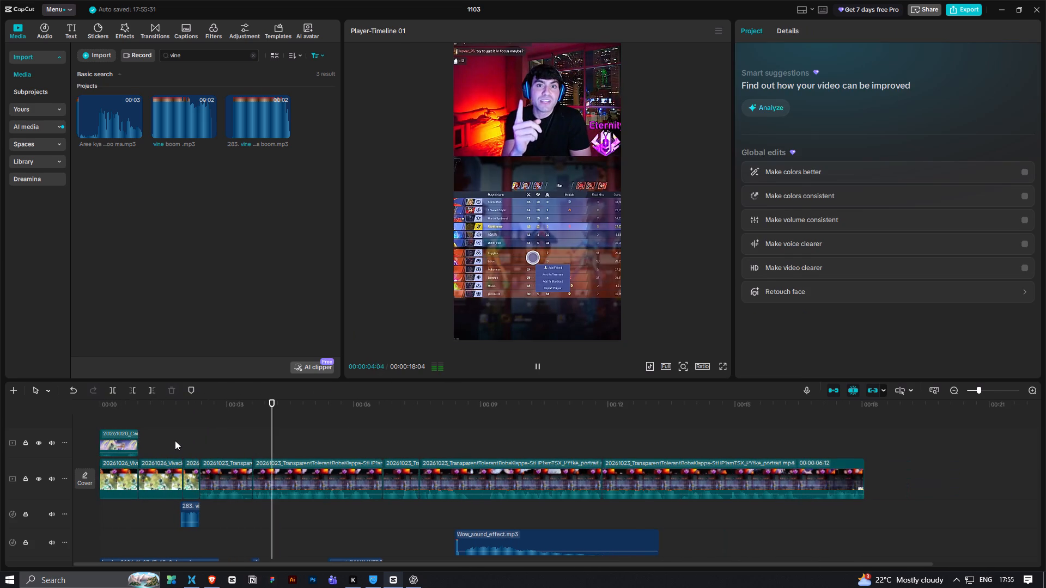
pyautogui.keyDown('ctrl'); pyautogui.scroll(-9, 175, 440); pyautogui.keyUp('ctrl')
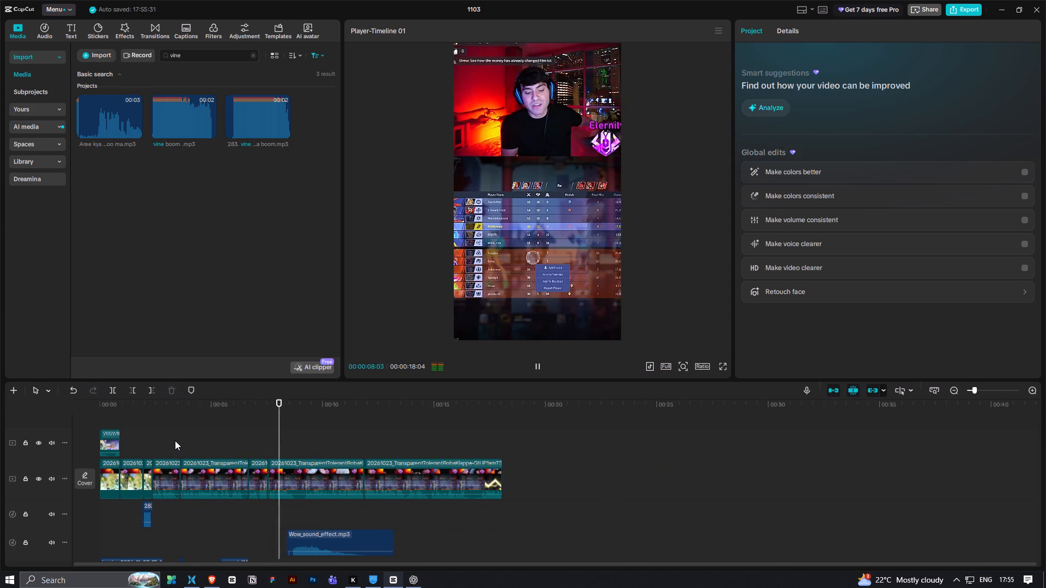
pyautogui.moveTo(121, 406); pyautogui.dragTo(88, 418)
pyautogui.press('space')
pyautogui.press('space')
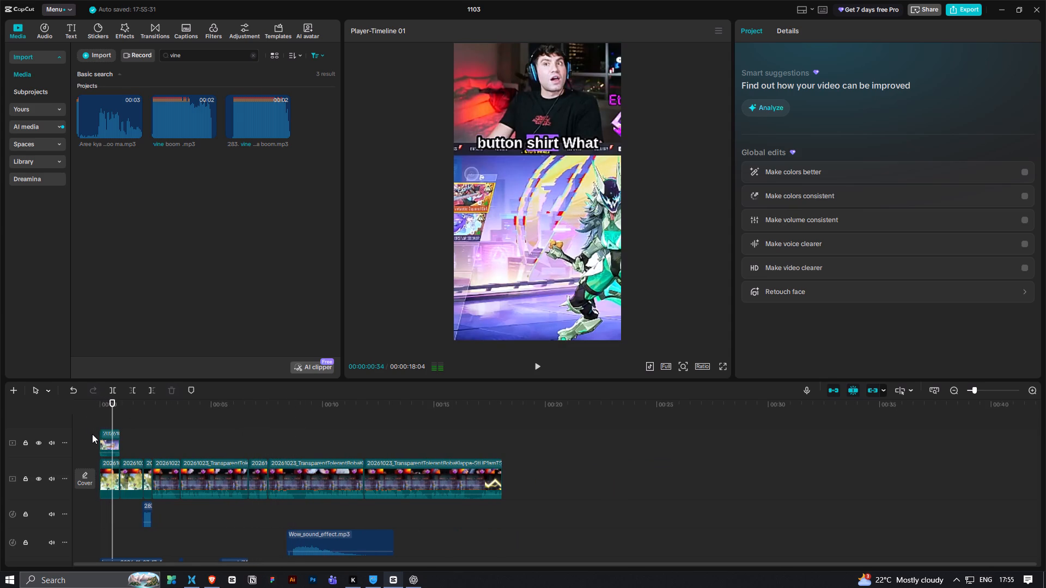
# Duplicate the correct (MAIN INTRO SOUND) effect onto the vine boom's track, trim its beginning slightly, and place it at the timeline start.
pyautogui.keyDown('ctrl'); pyautogui.scroll(5, 93, 435); pyautogui.keyUp('ctrl')
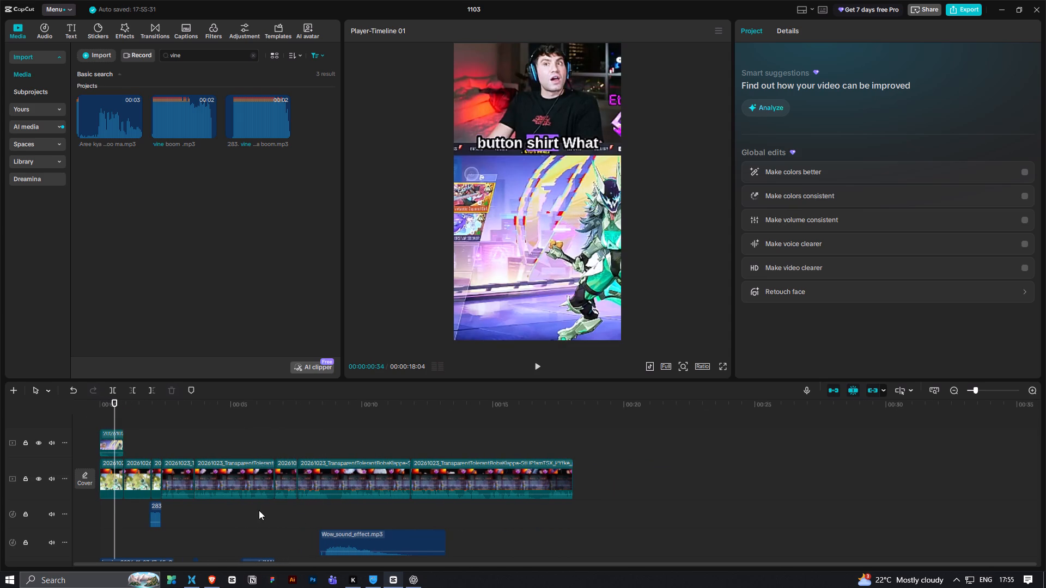
pyautogui.keyDown('alt'); pyautogui.scroll(-3, 259, 510); pyautogui.keyUp('alt')
pyautogui.moveTo(286, 509); pyautogui.dragTo(256, 541)
pyautogui.keyDown('alt'); pyautogui.moveTo(248, 530); pyautogui.dragTo(102, 467); pyautogui.keyUp('alt')
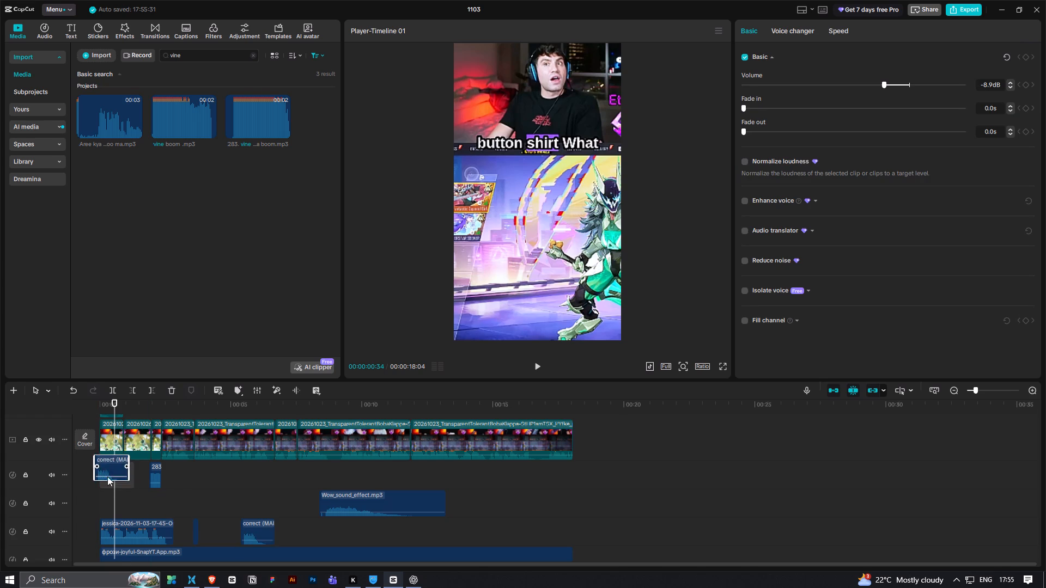
pyautogui.keyDown('ctrl'); pyautogui.scroll(20, 144, 501); pyautogui.keyUp('ctrl')
pyautogui.keyDown('ctrl'); pyautogui.scroll(7, 144, 501); pyautogui.keyUp('ctrl')
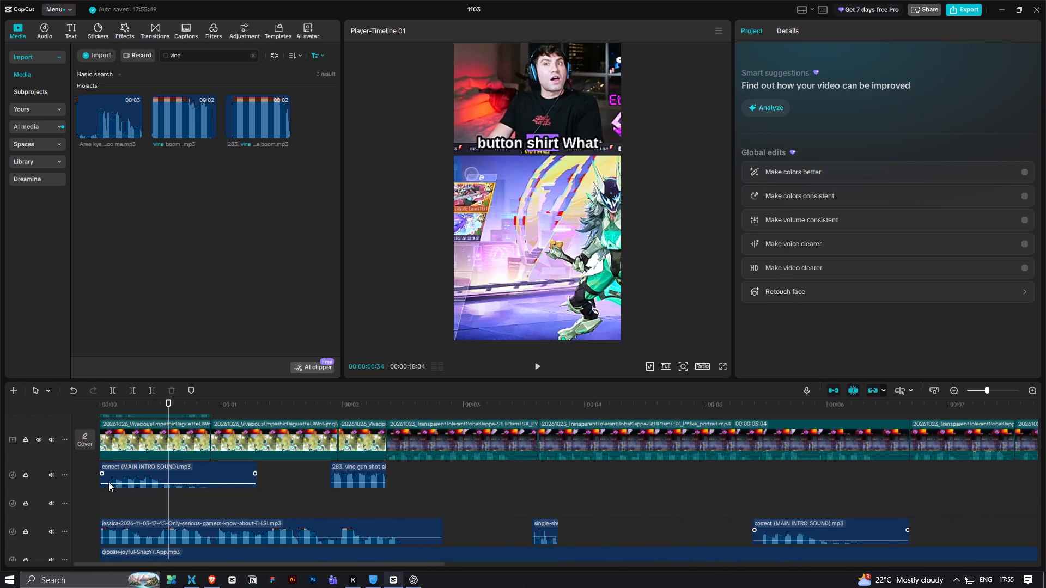
pyautogui.click(121, 472)
pyautogui.moveTo(100, 483); pyautogui.dragTo(111, 482)
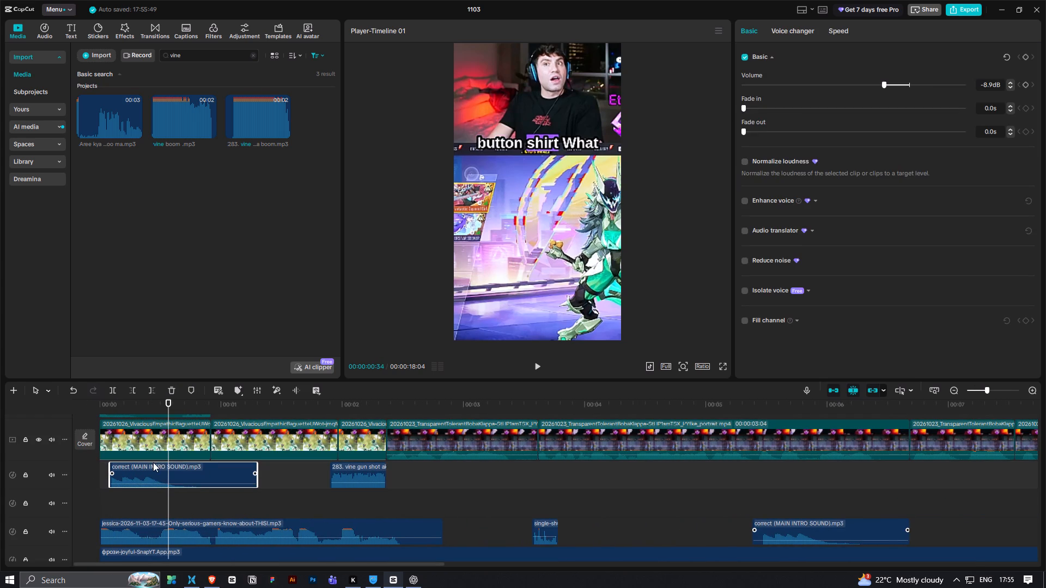